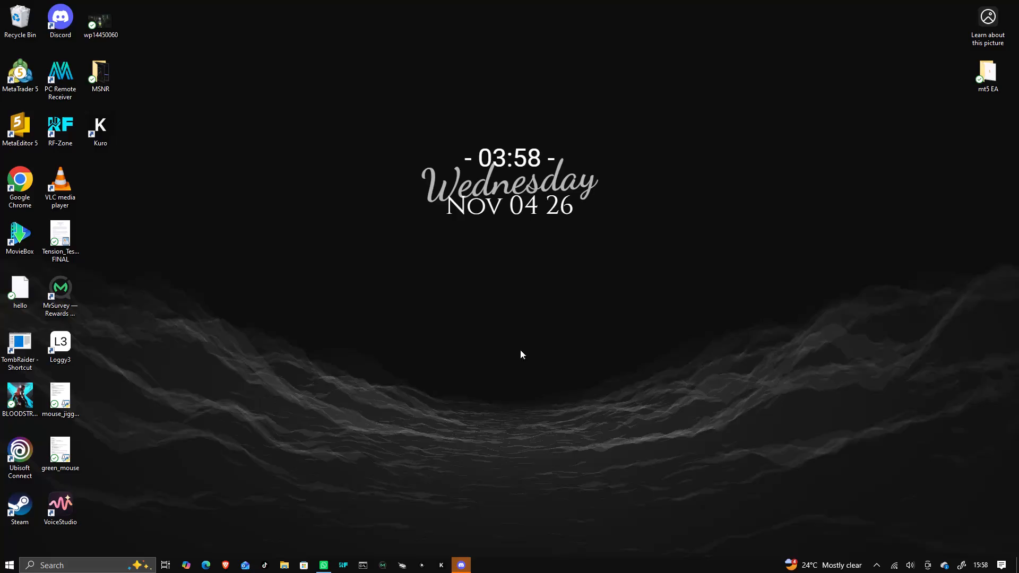
Search the computer for "te".
left_click(114, 568)
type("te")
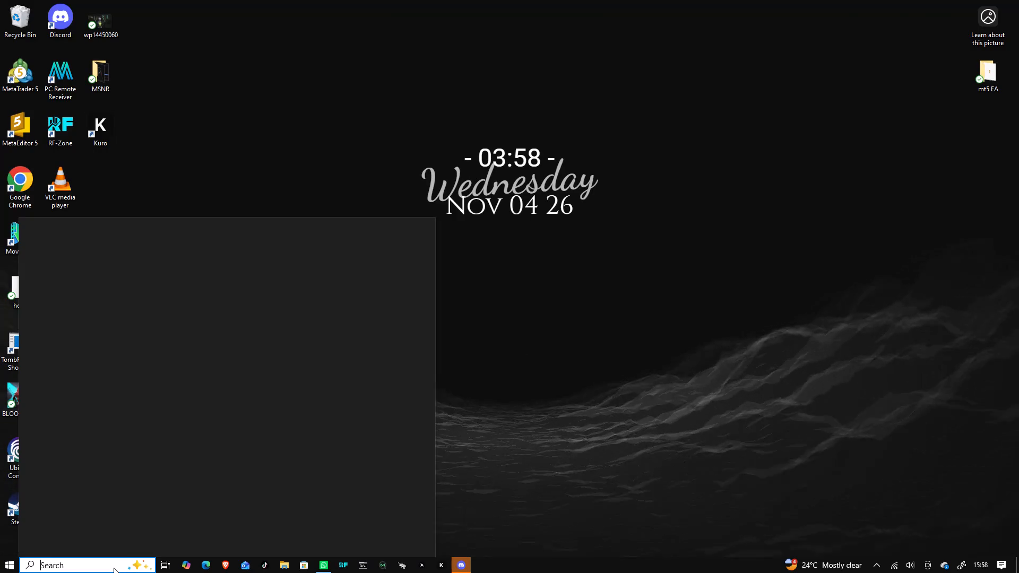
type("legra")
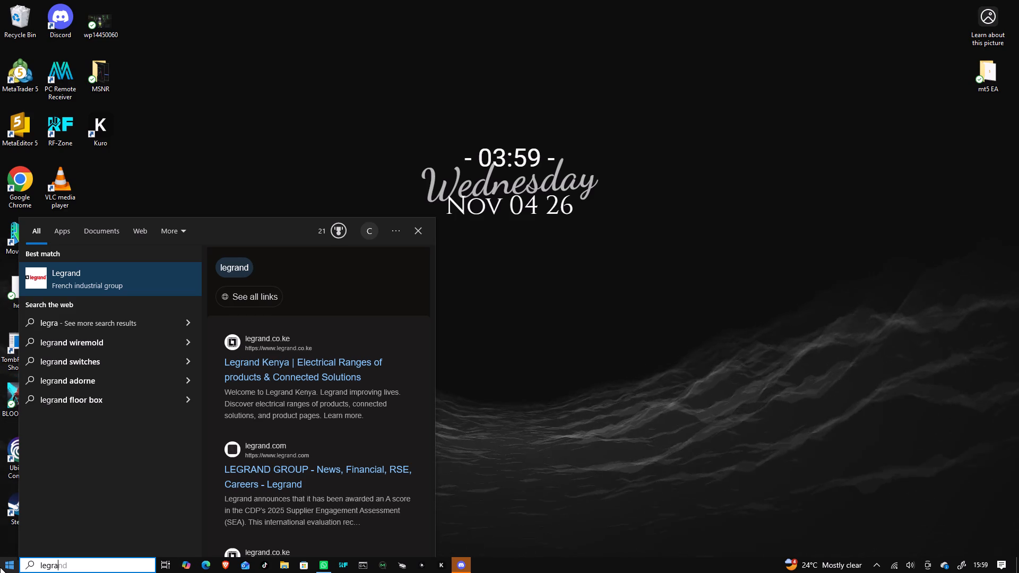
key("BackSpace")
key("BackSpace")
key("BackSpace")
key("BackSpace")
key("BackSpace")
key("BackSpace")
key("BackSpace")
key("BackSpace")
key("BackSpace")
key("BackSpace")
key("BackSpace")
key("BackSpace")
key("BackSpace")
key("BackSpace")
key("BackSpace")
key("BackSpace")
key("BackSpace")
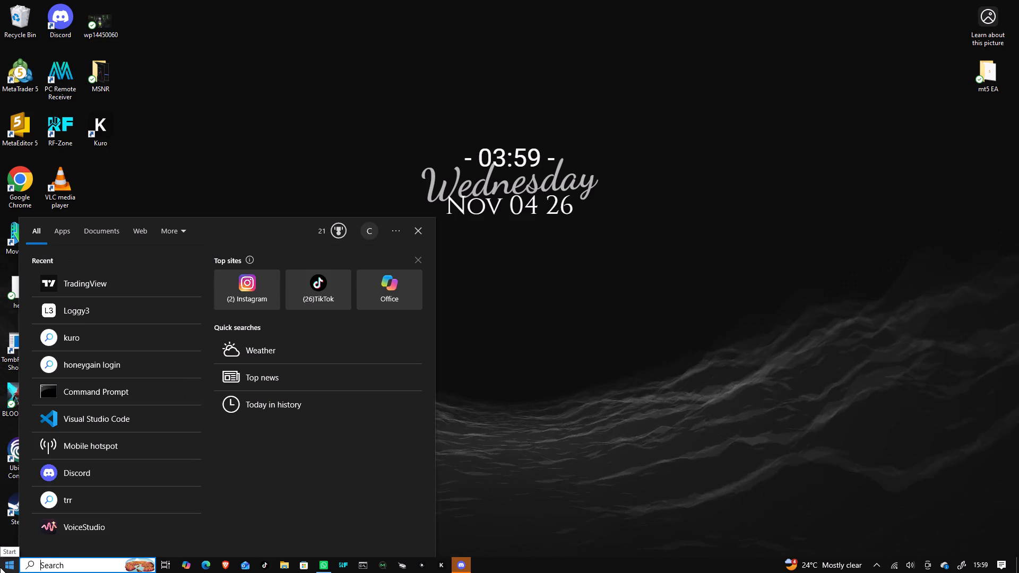
Search the computer for "tele" and open the Telegram Desktop app.
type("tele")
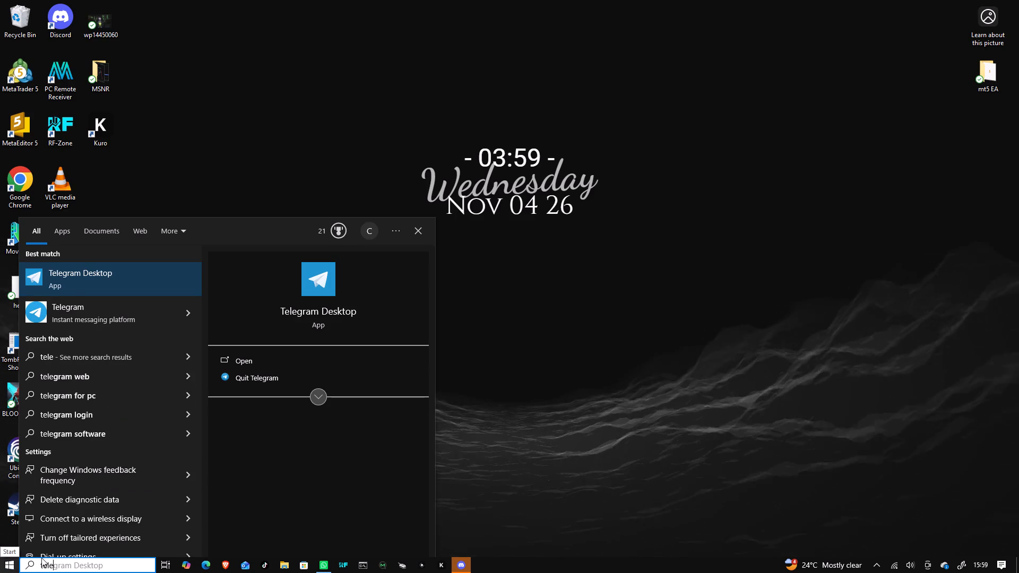
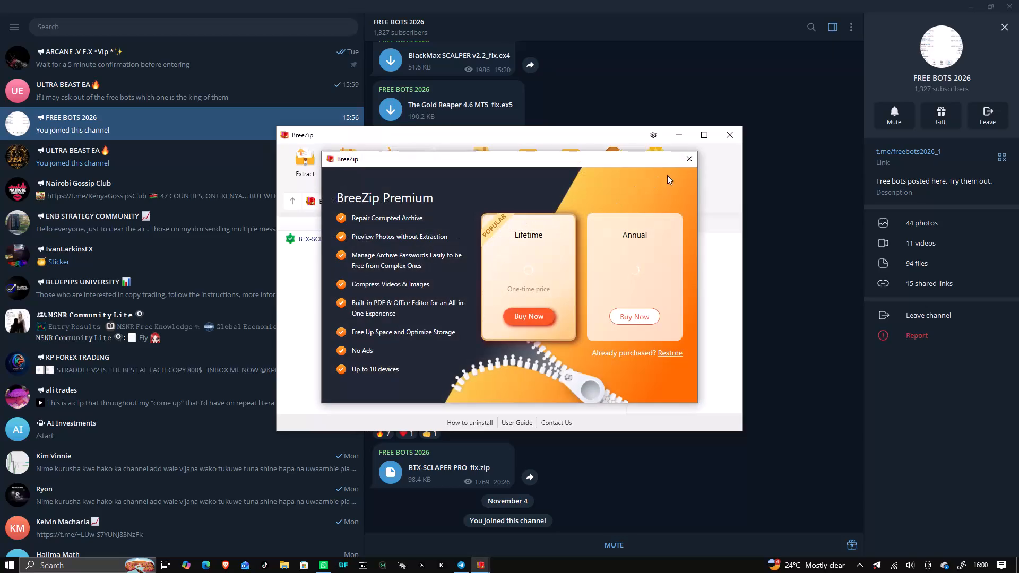
Close the BreeZip Premium offer.
left_click(686, 155)
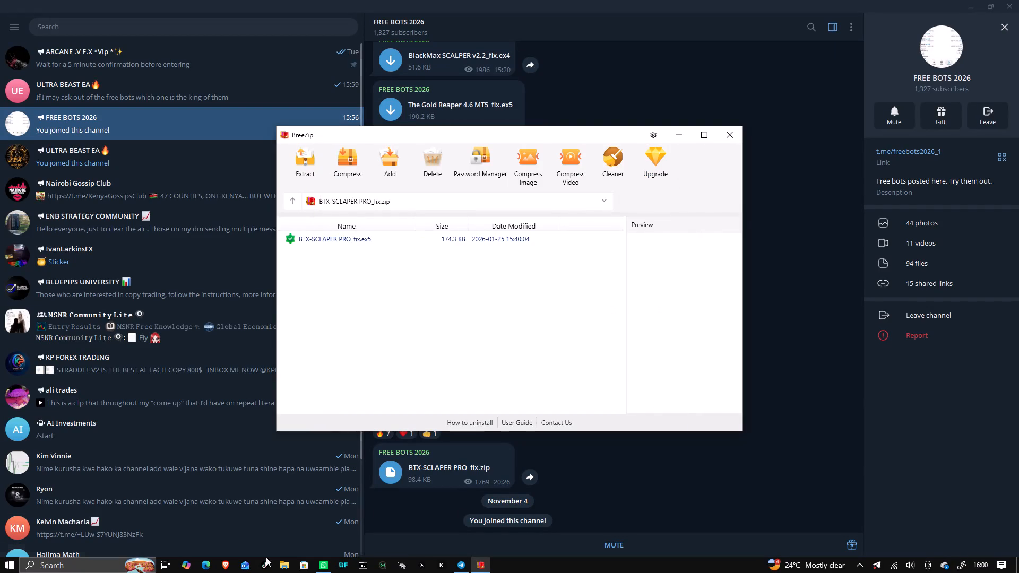
Switch to File Explorer and open the Telegram Desktop folder inside Downloads.
left_click(277, 560)
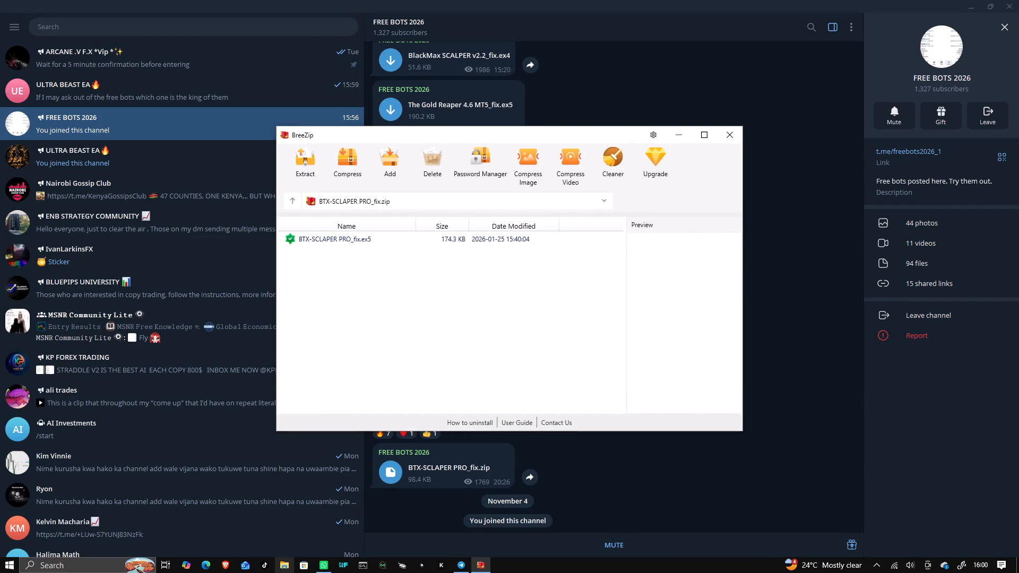
double_click(280, 572)
left_click(280, 572)
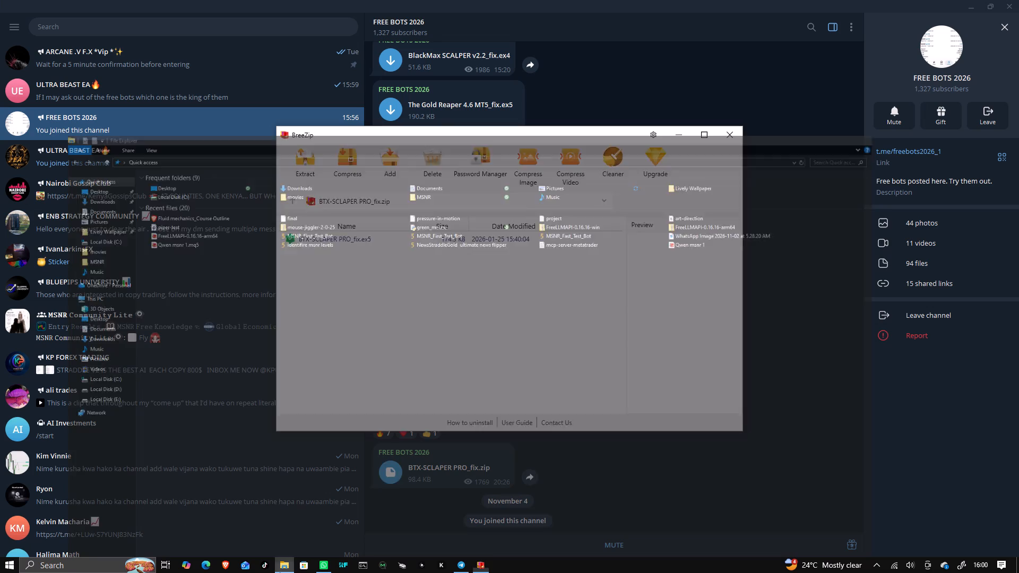
left_click(282, 568)
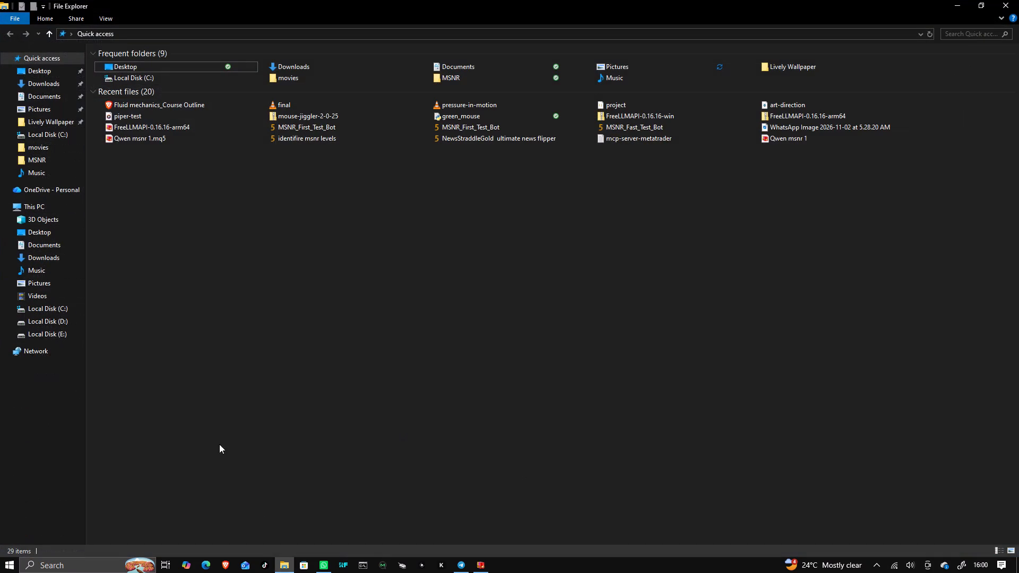
double_click(51, 84)
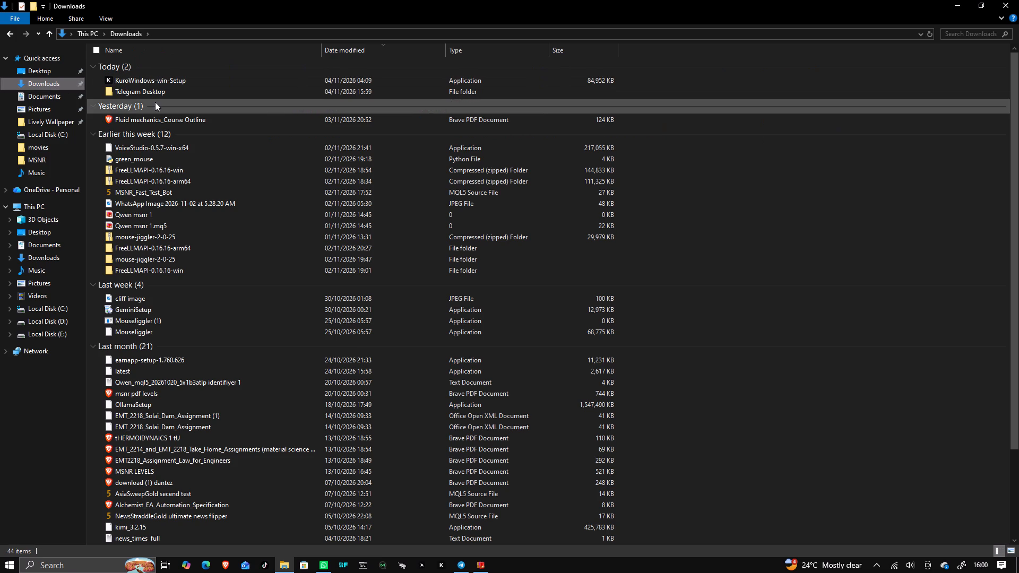
double_click(165, 94)
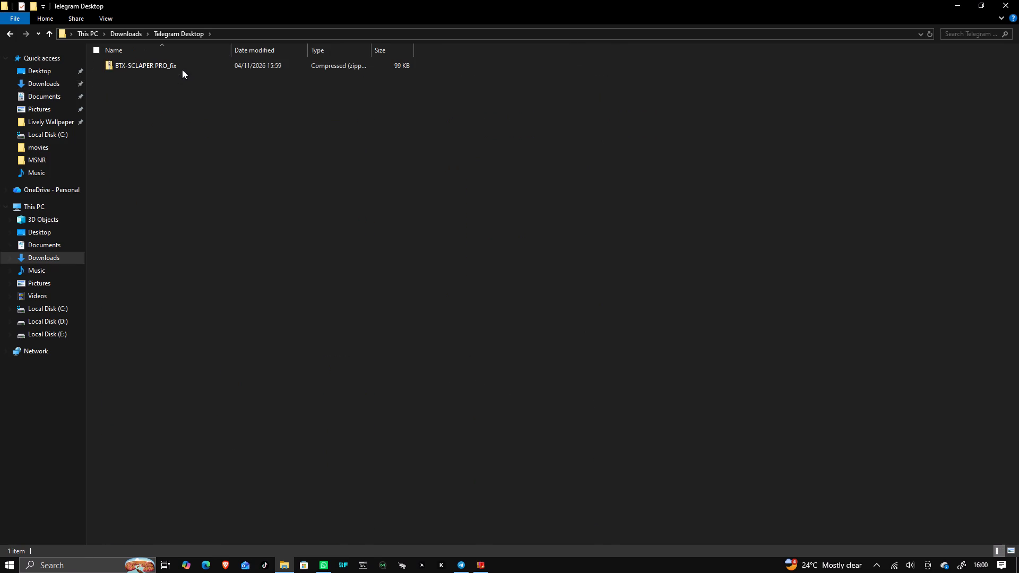
Look inside the zipped BTX-SCLAPER PRO_fix archive and return to the Telegram Desktop folder.
double_click(184, 66)
left_click(184, 66)
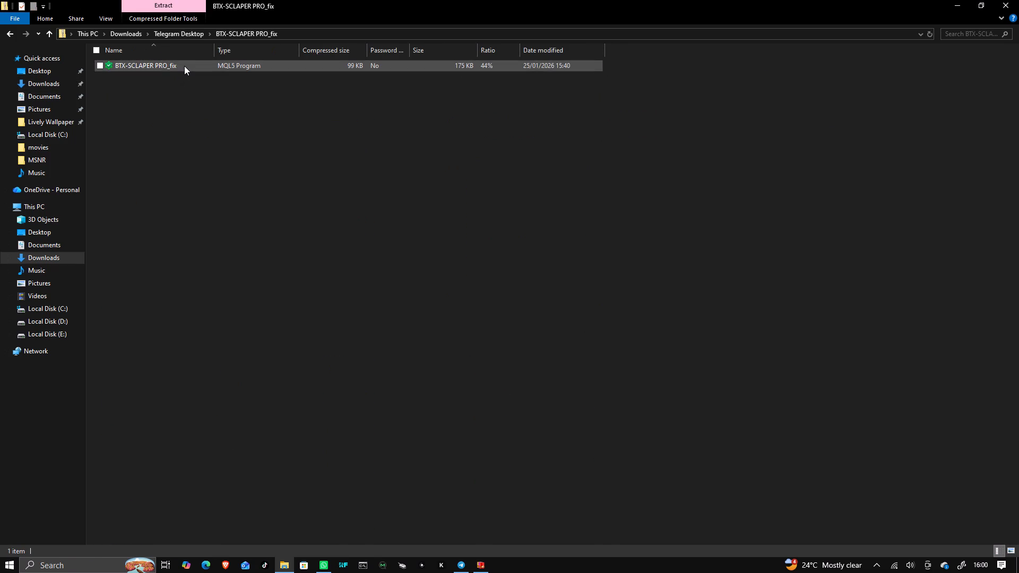
left_click(11, 36)
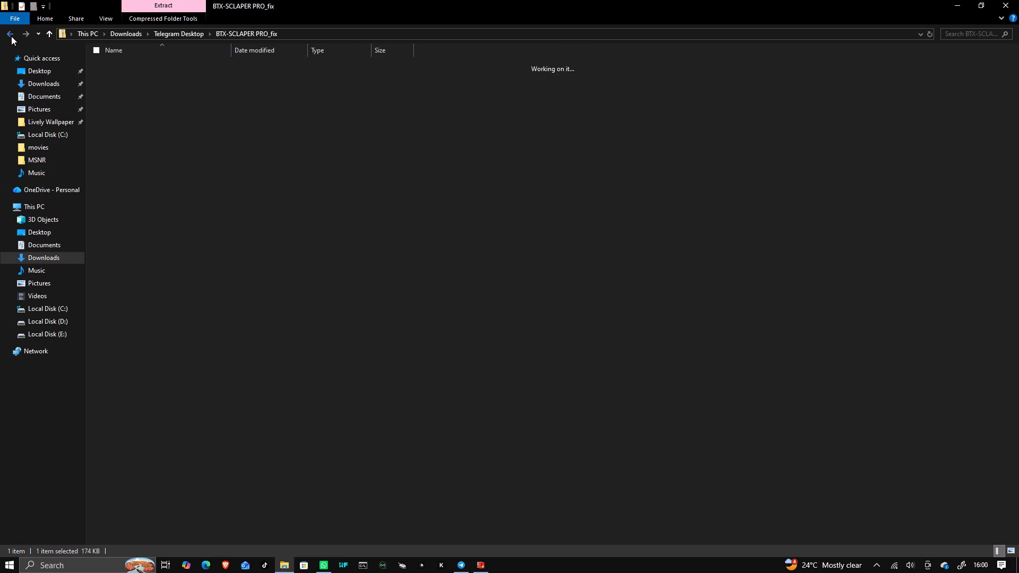
Extract all files of the BTX-SCLAPER PRO_fix archive into a BTX-SCLAPER PRO_fix folder within Telegram Desktop.
right_click(132, 68)
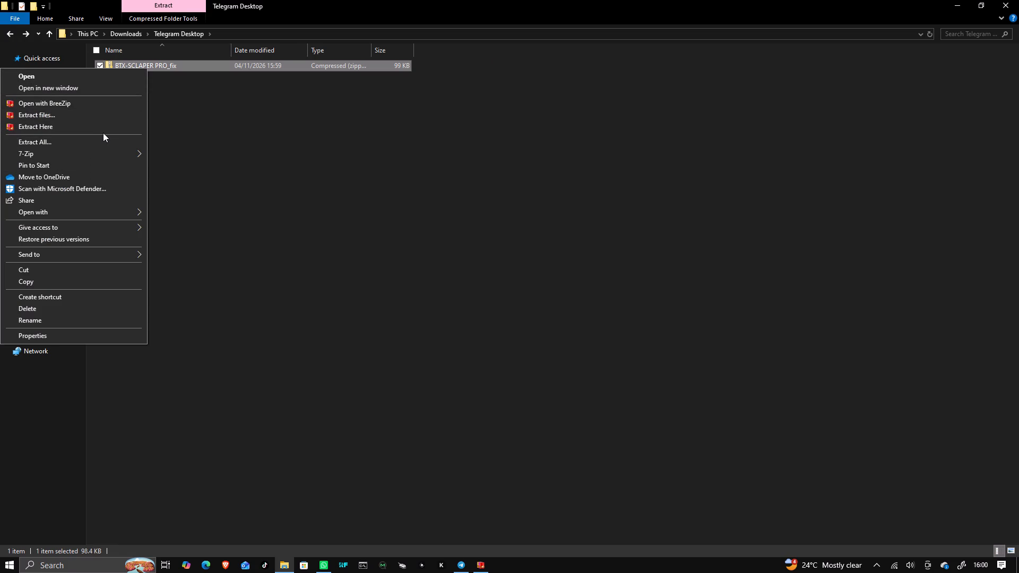
left_click(94, 146)
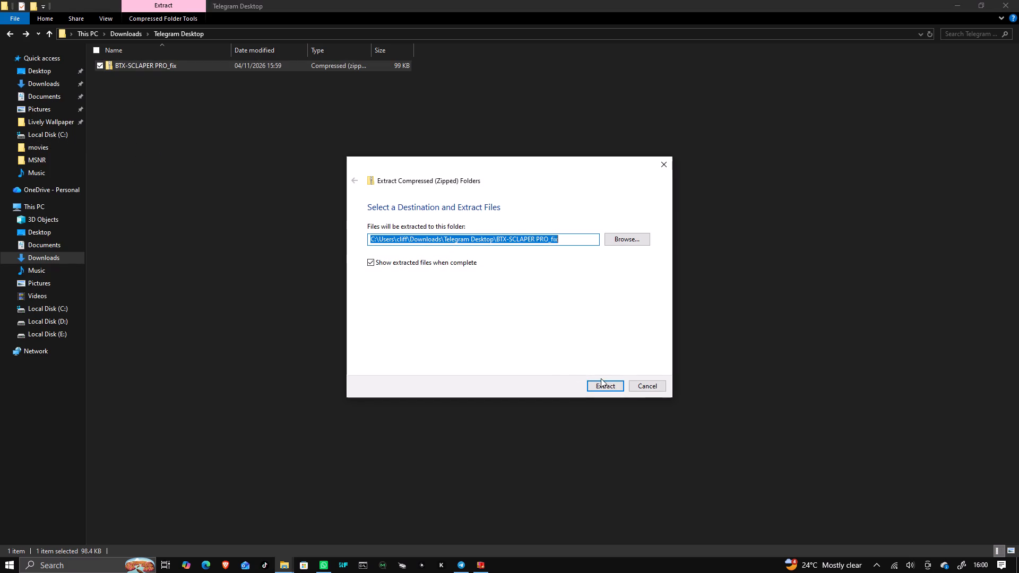
left_click(606, 387)
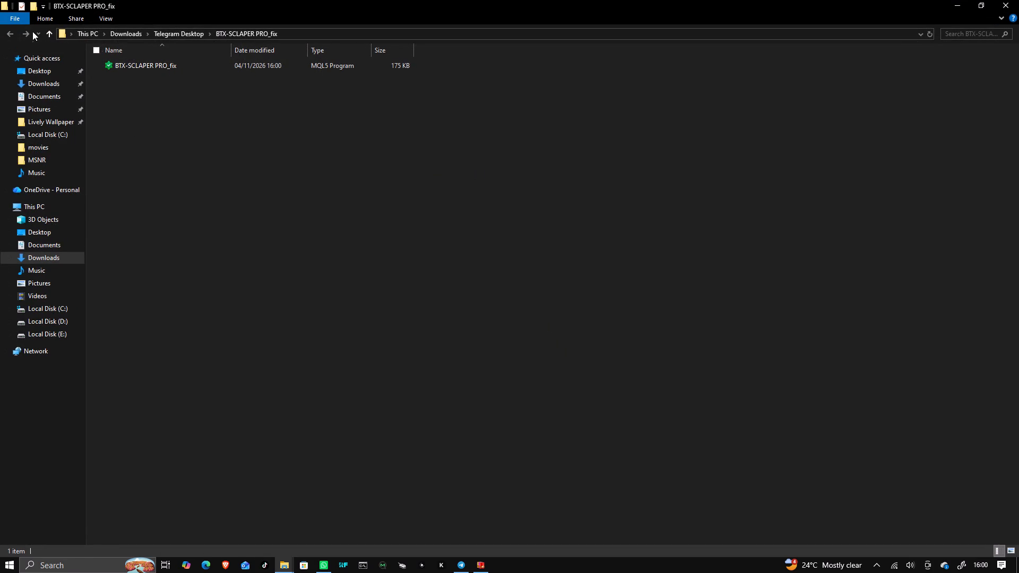
Check the contents of the extracted BTX-SCLAPER PRO_fix folder and go back up to Downloads.
scroll(32, 31, "right", 3)
left_click(48, 34)
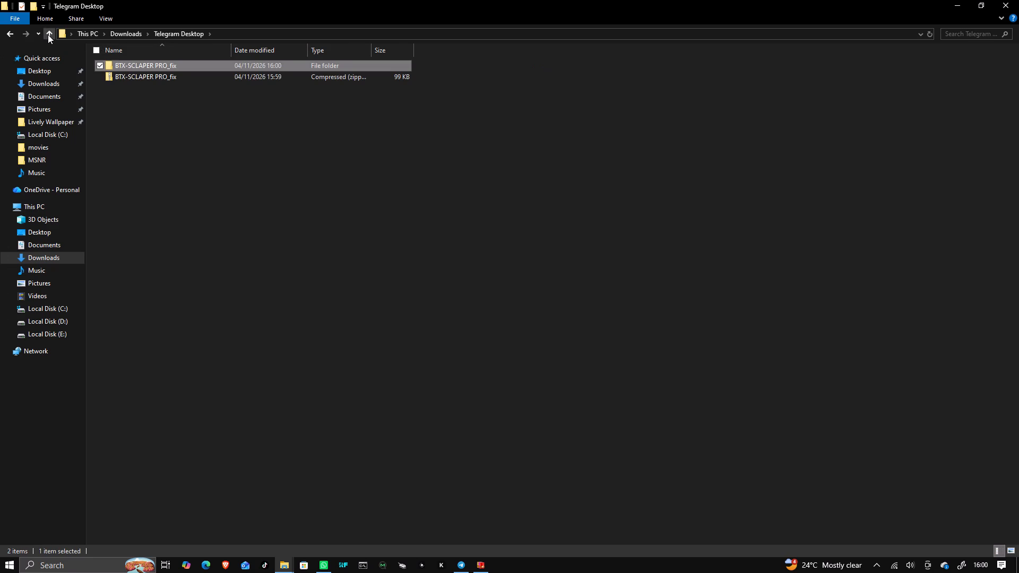
double_click(147, 65)
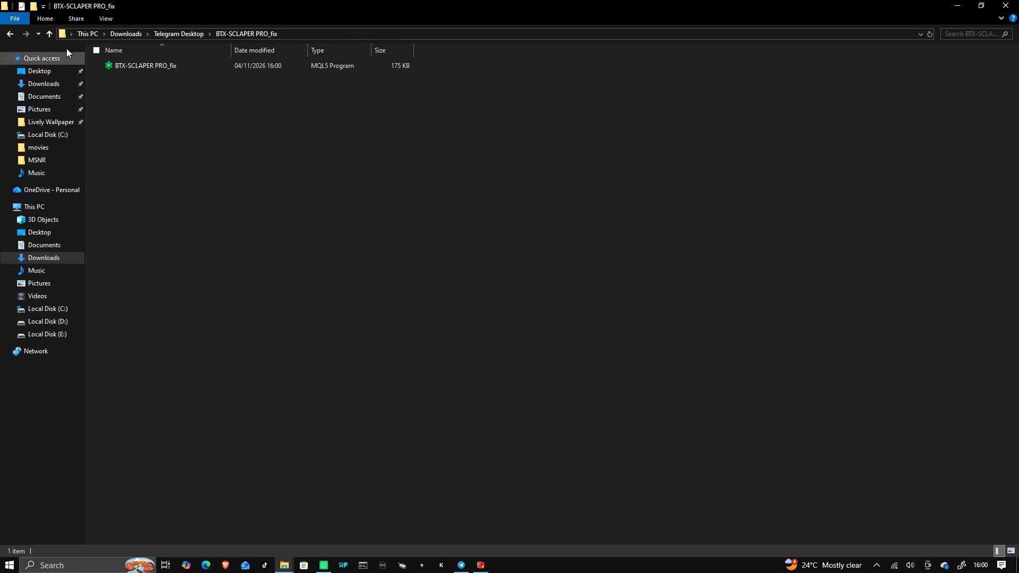
left_click(45, 39)
left_click(45, 39)
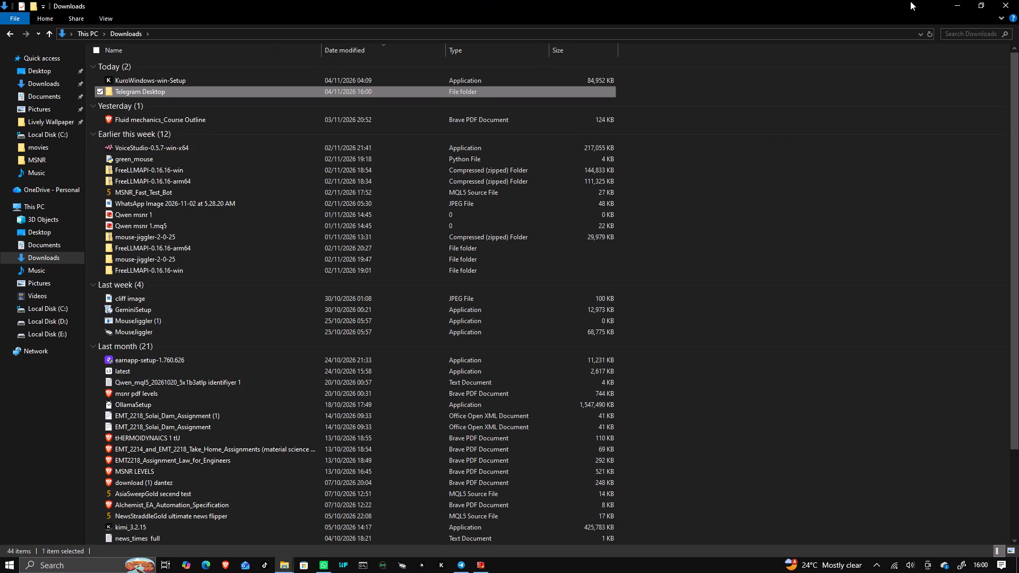
Minimize the two open File Explorer windows.
left_click(952, 0)
left_click(952, 0)
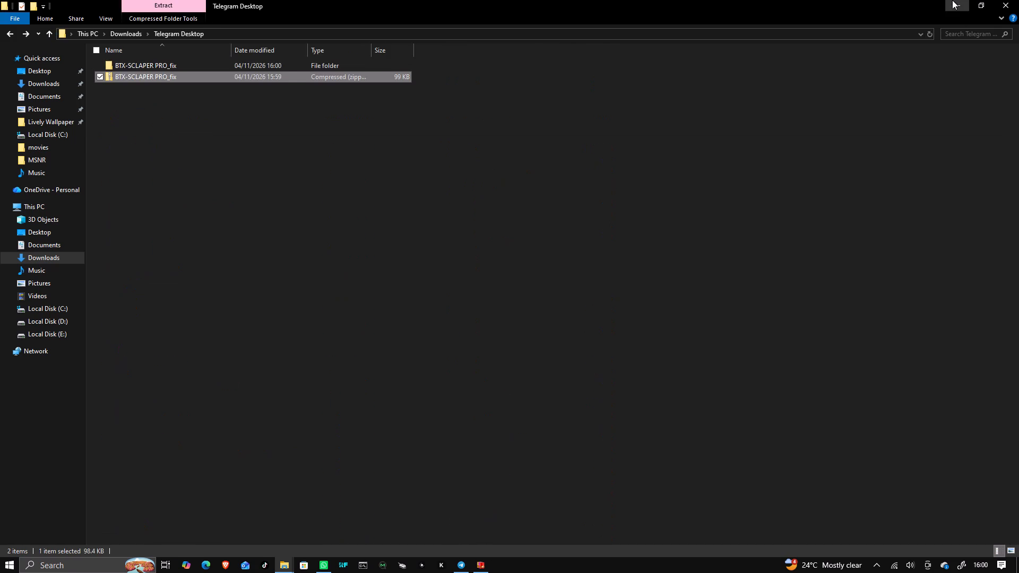
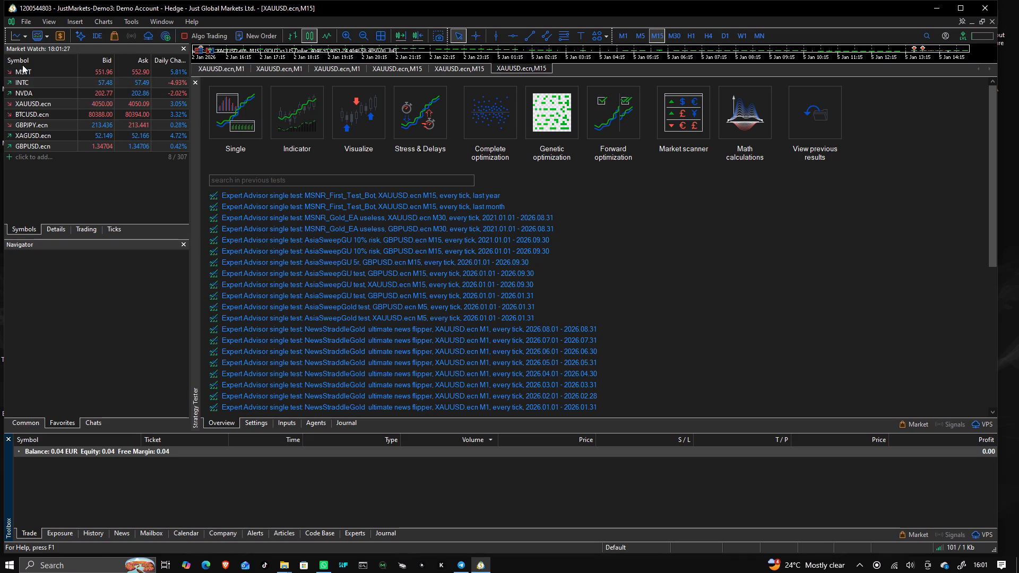
Open the settings for a single Expert Advisor test in the Strategy Tester.
left_click(252, 124)
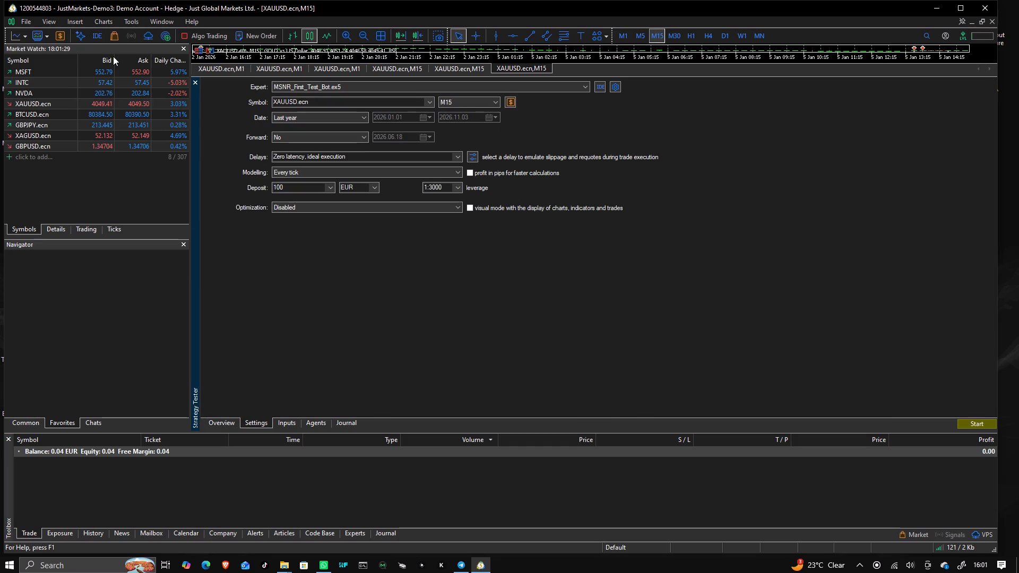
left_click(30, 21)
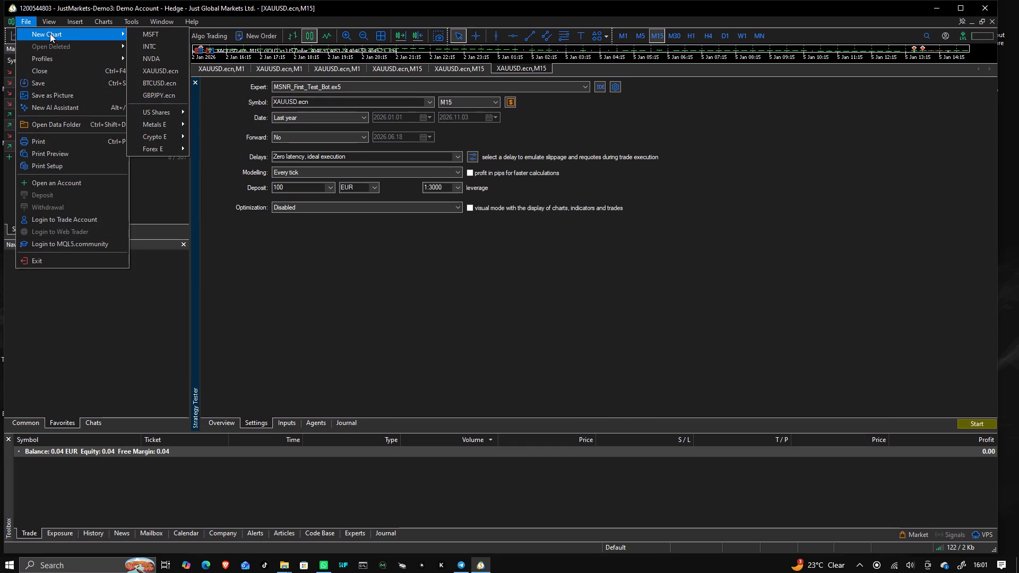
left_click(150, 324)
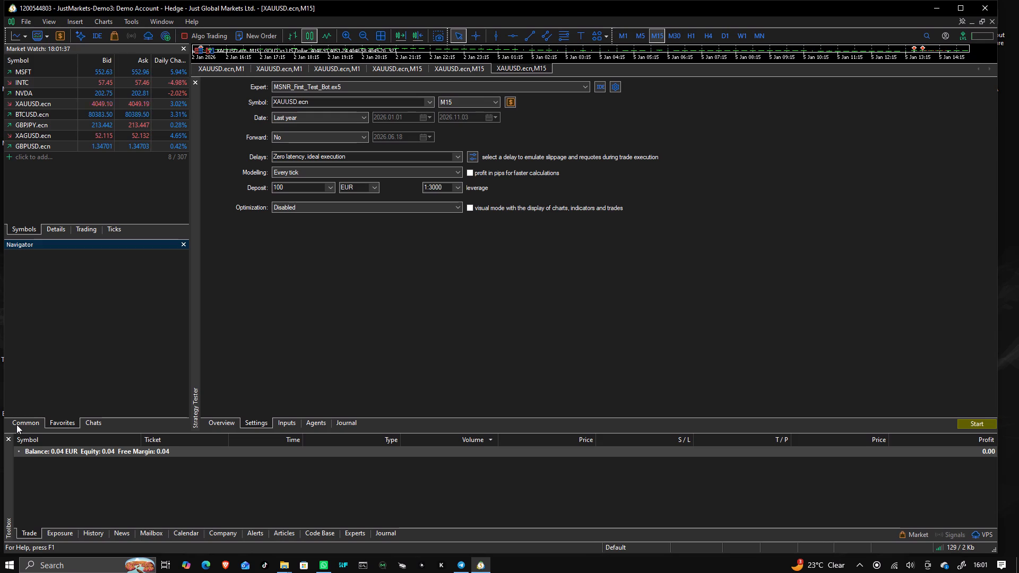
Close the Strategy Tester so the XAUUSD.ecn M15 chart fills the workspace.
left_click(193, 83)
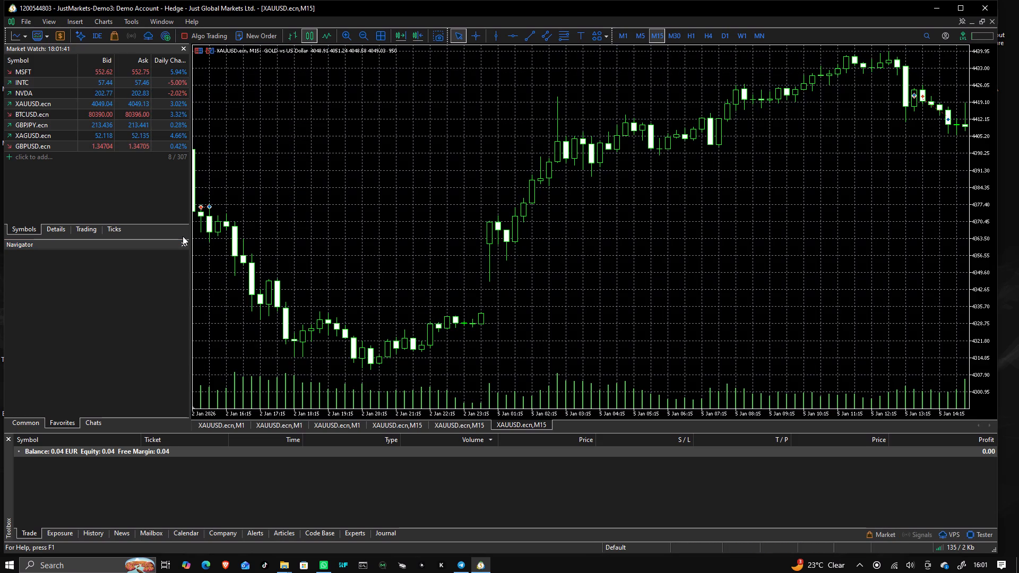
Switch the Navigator from favorites to the common list and look through its Expert Advisors and scripts.
left_click(25, 423)
scroll(102, 300, "down", 1)
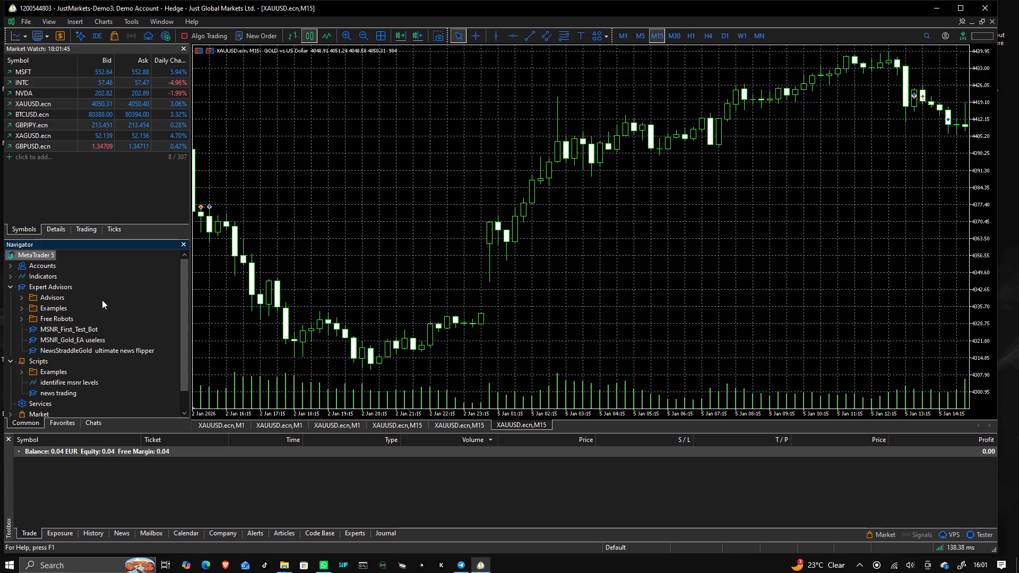
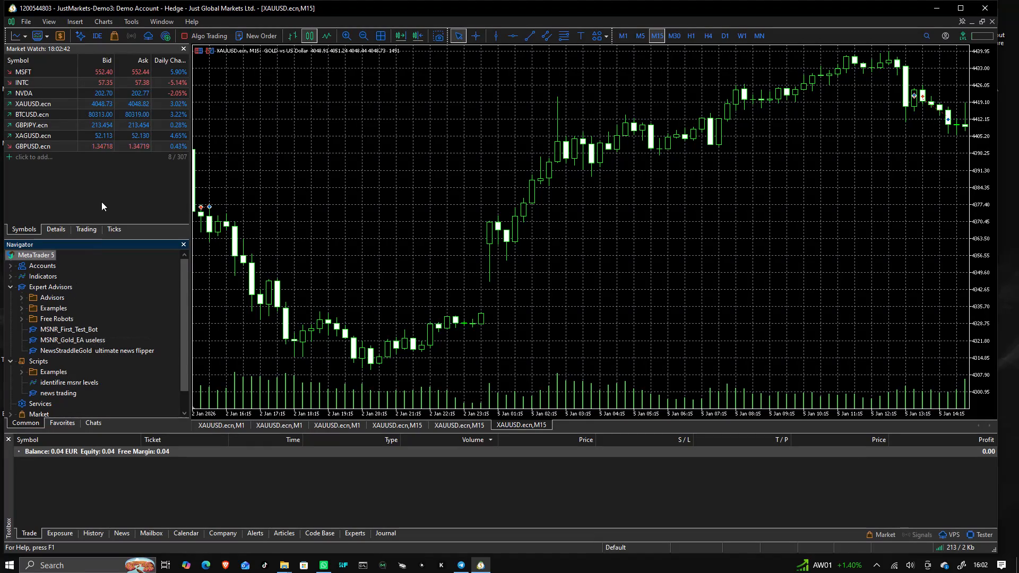
Open the trading terminal's data folder in File Explorer and go into one of its subfolders.
left_click(26, 16)
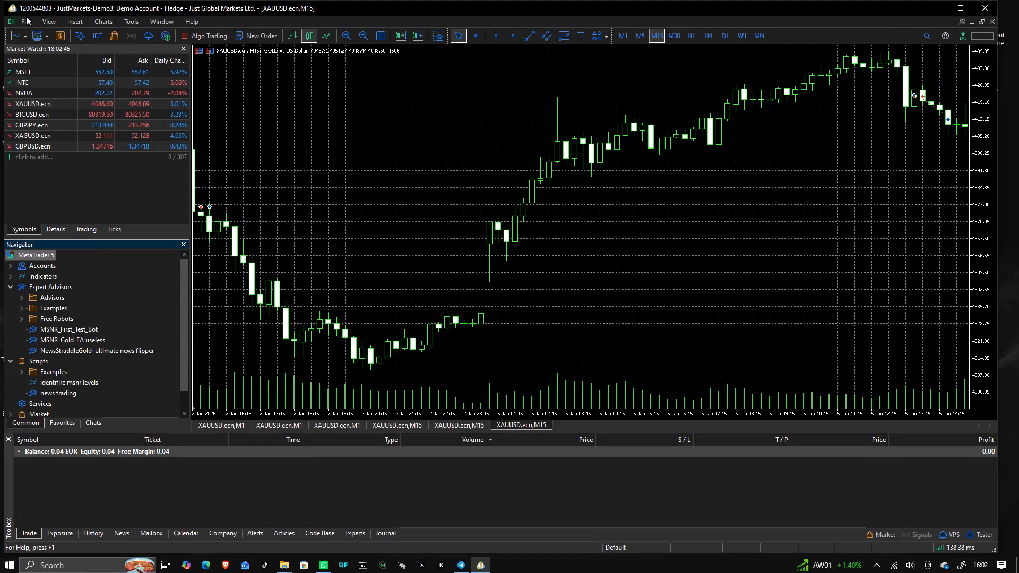
left_click(26, 17)
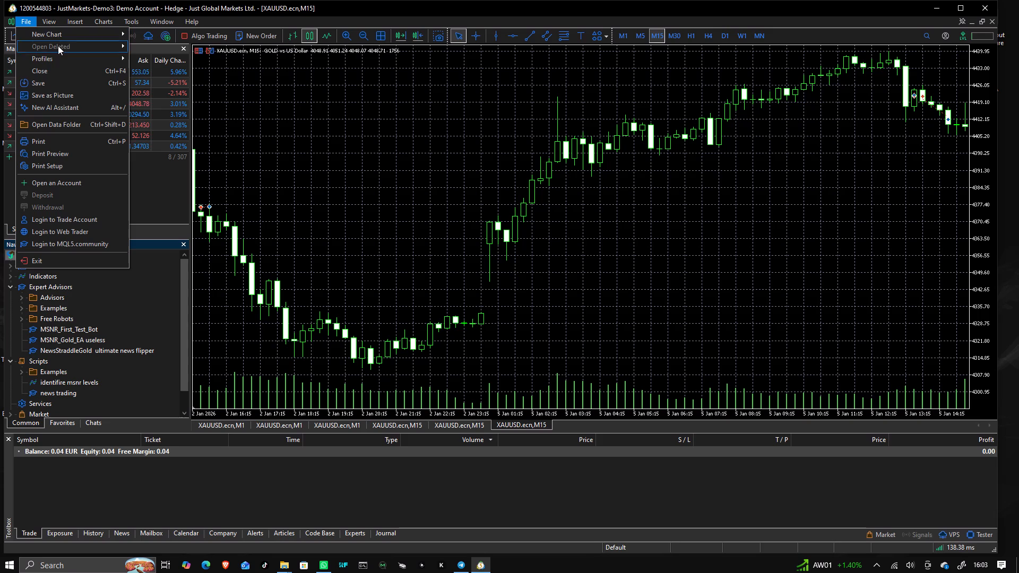
left_click(67, 124)
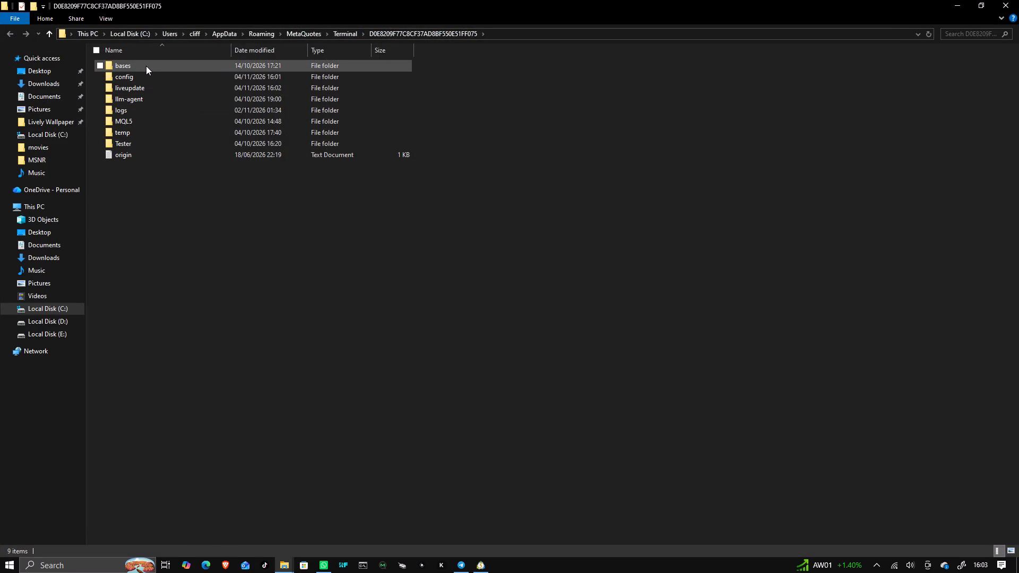
double_click(140, 116)
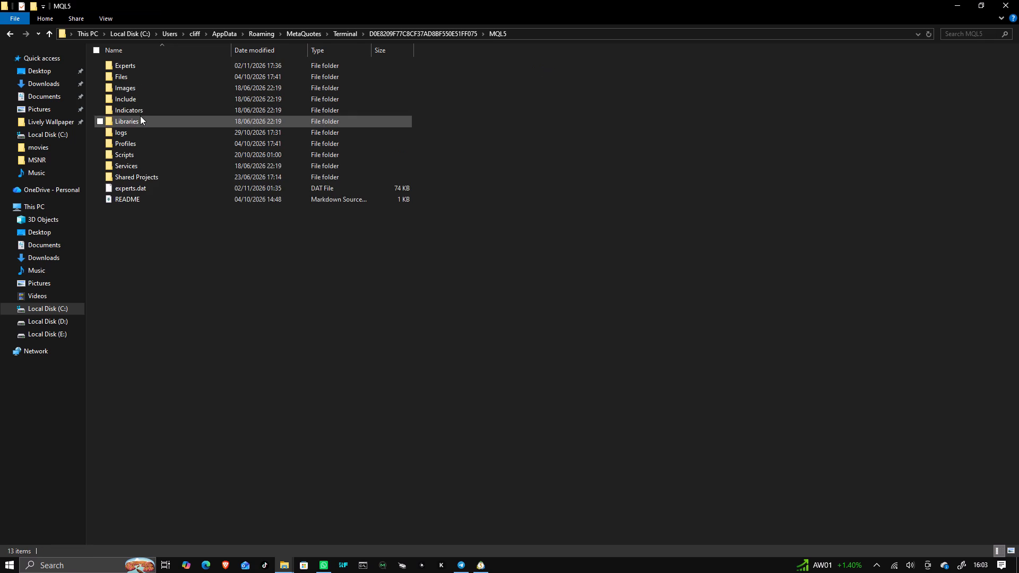
Open the Experts folder inside the terminal's MQL5 data folder.
double_click(159, 66)
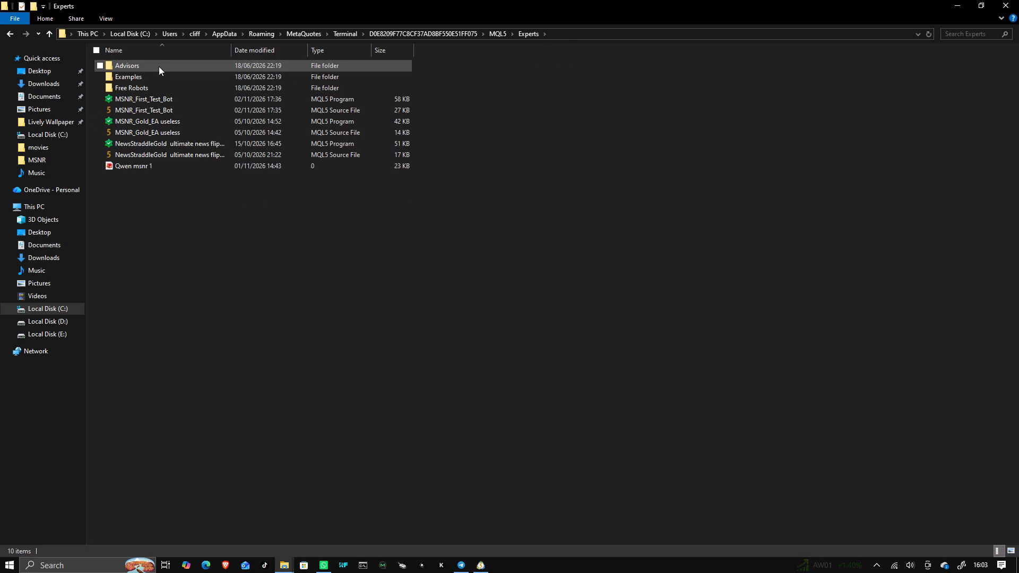
left_click(152, 173)
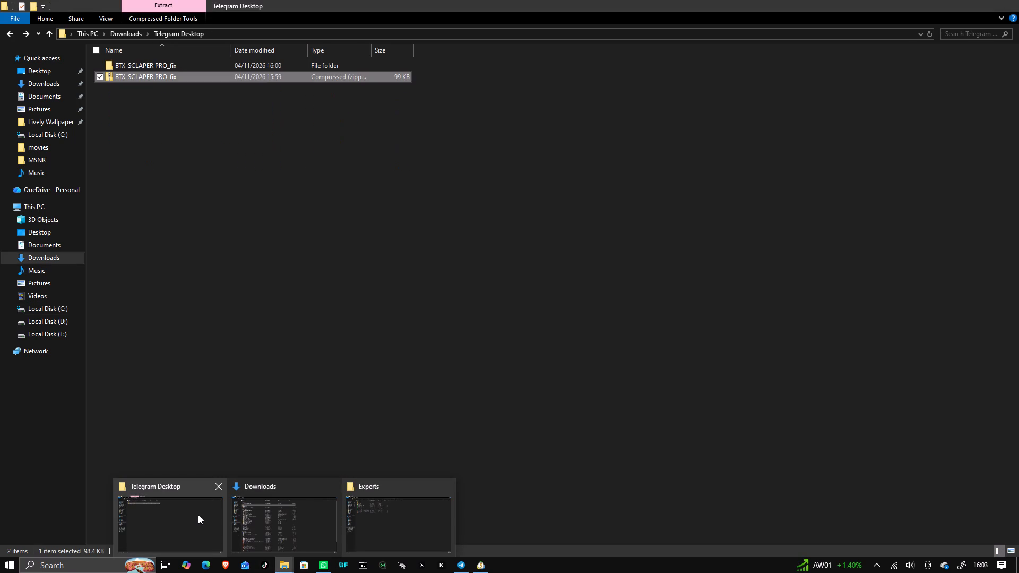
Copy the BTX-SCLAPER PRO_fix MQL5 program from its extracted folder in Downloads > Telegram Desktop.
left_click(198, 515)
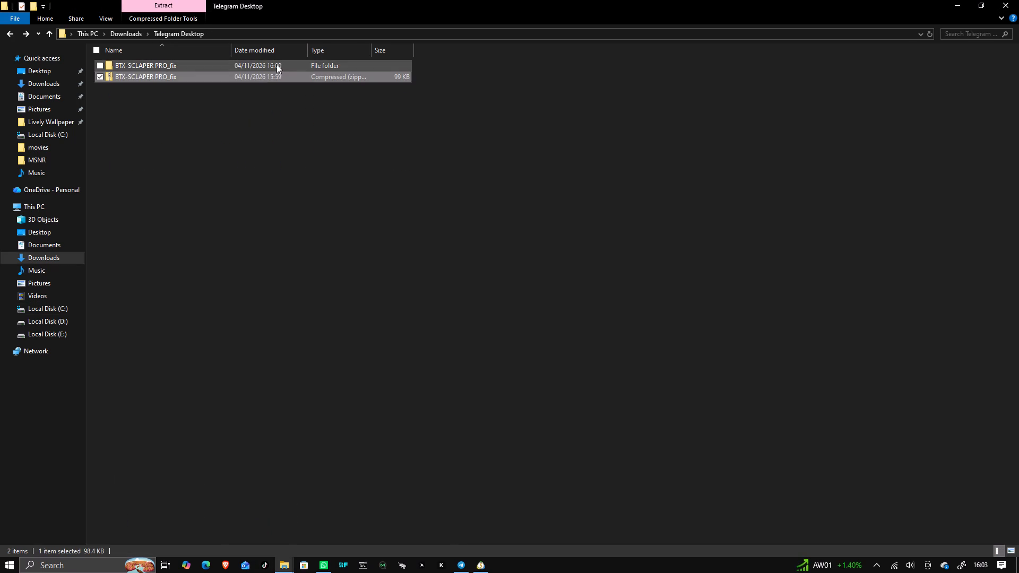
left_click(277, 64)
double_click(277, 64)
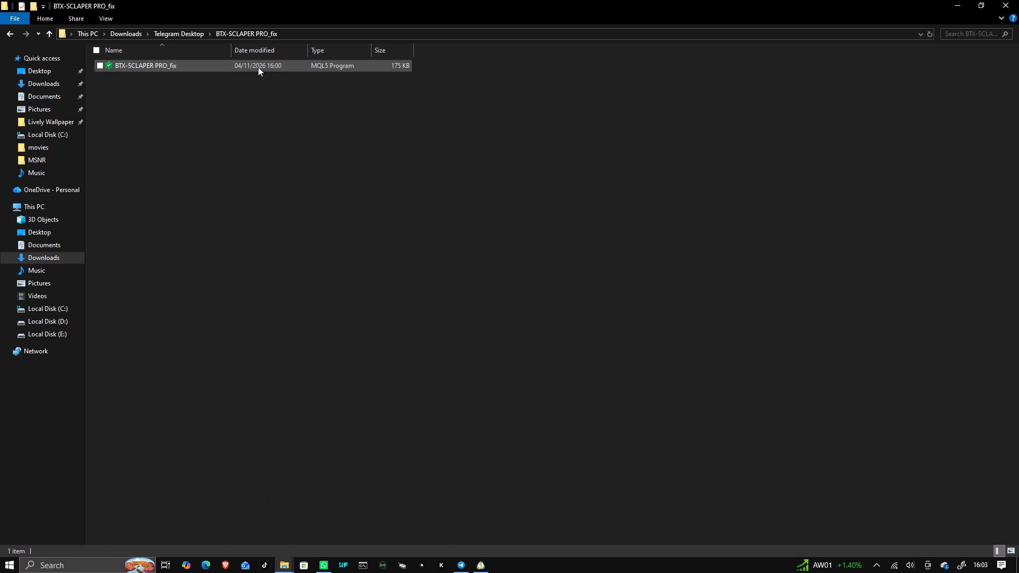
left_click(253, 66)
right_click(253, 66)
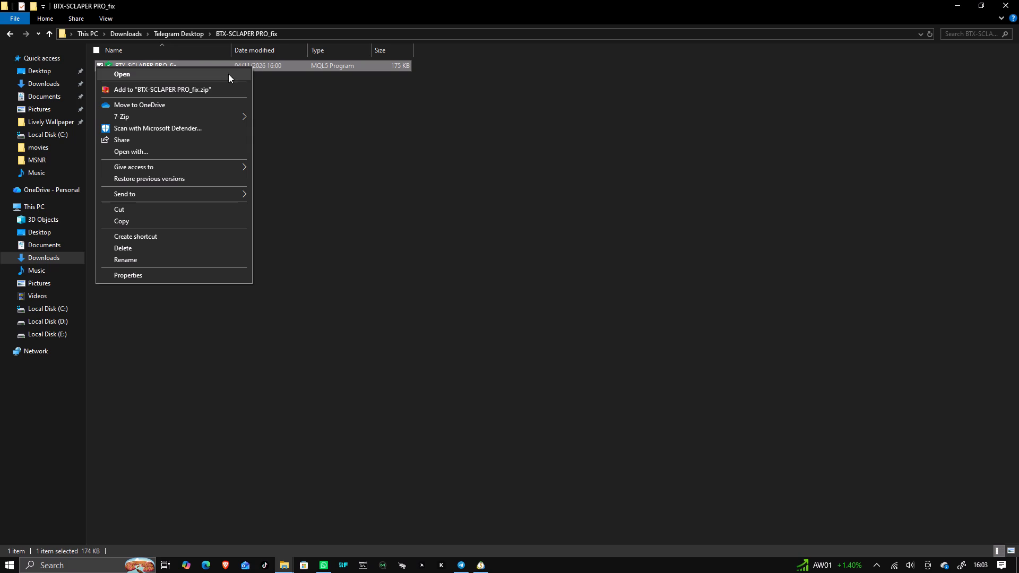
left_click(190, 218)
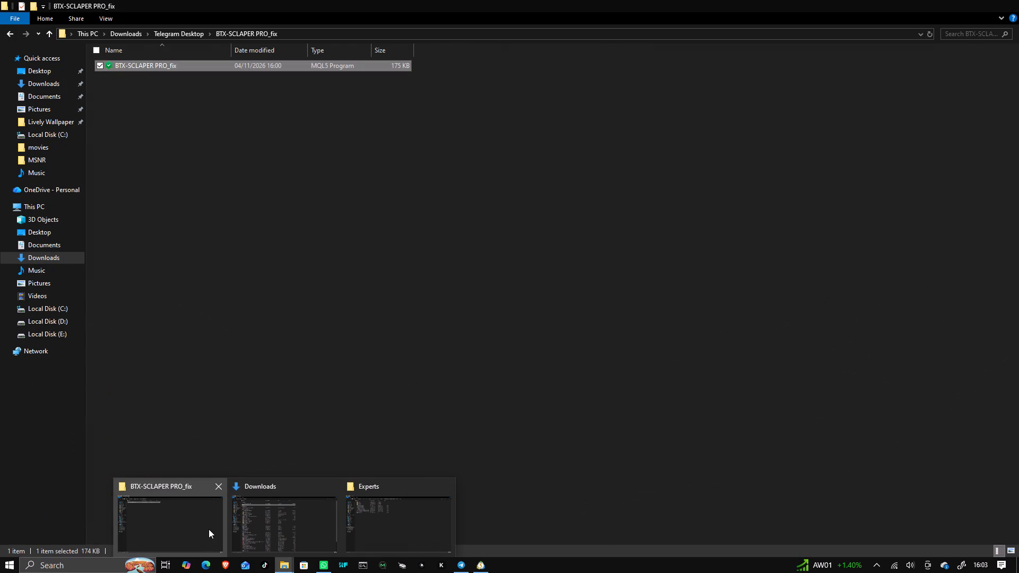
Paste the copied BTX-SCLAPER PRO_fix program into the terminal's MQL5 Experts folder.
left_click(390, 532)
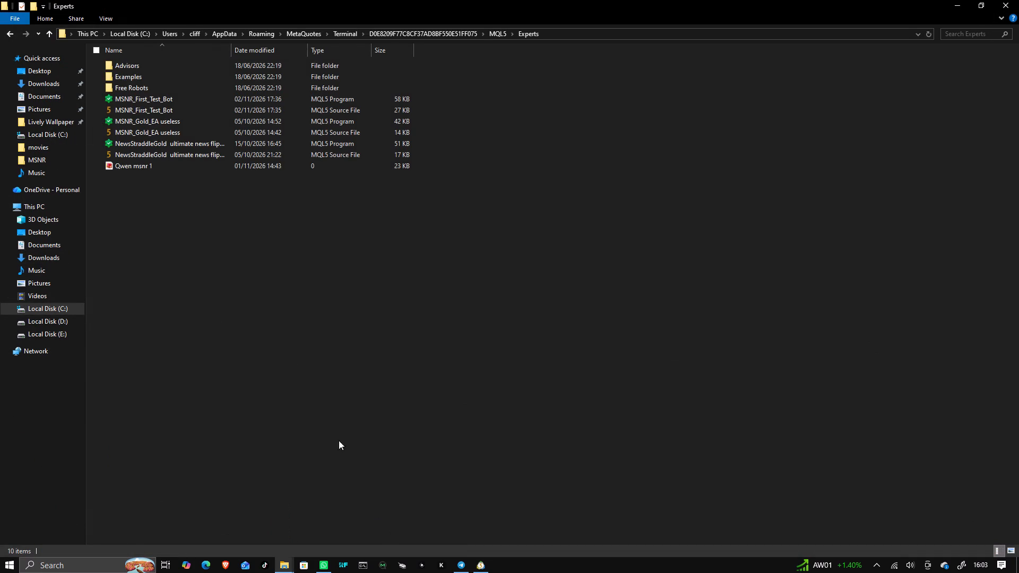
left_click(315, 271)
right_click(315, 271)
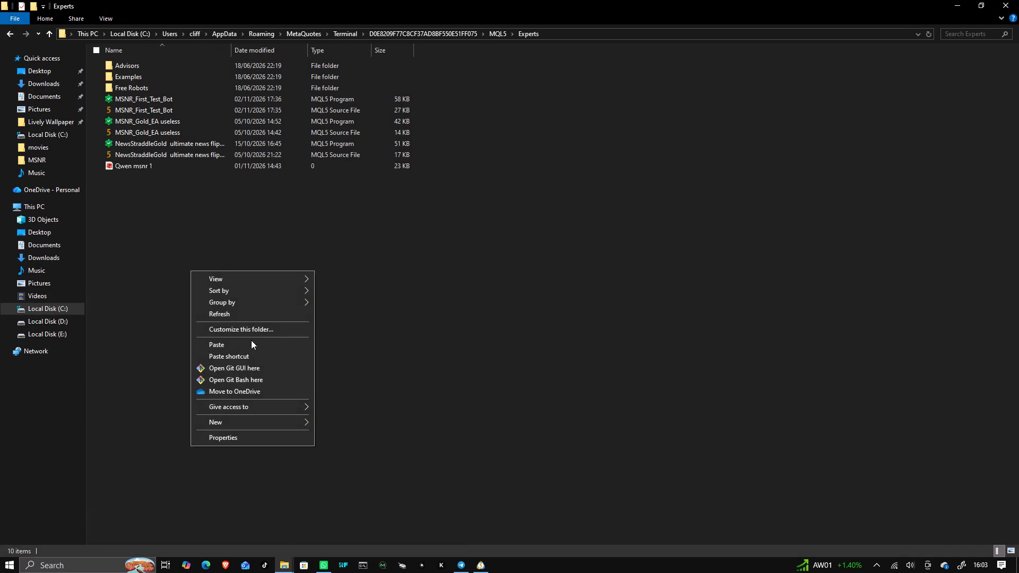
left_click(263, 346)
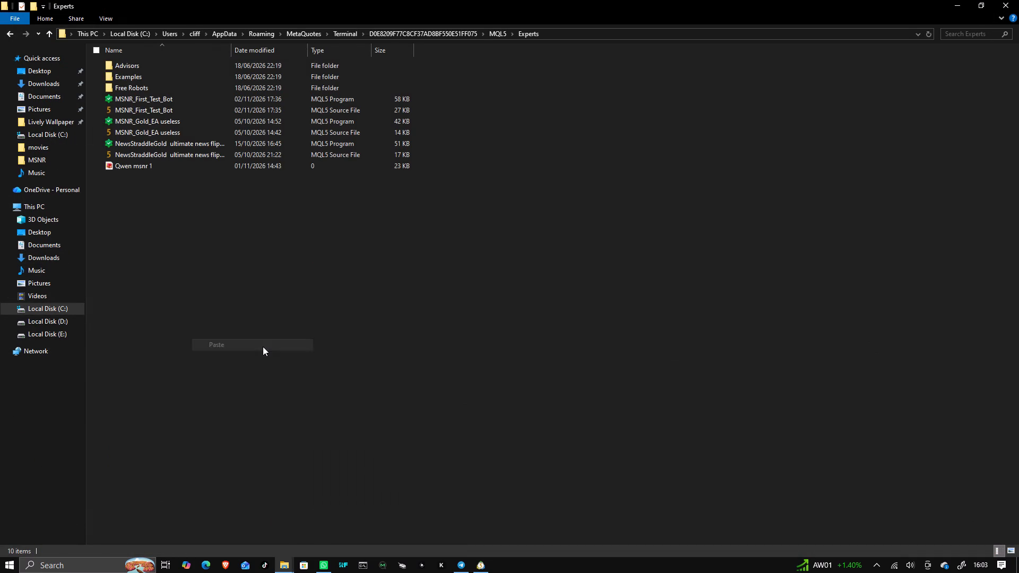
left_click(290, 319)
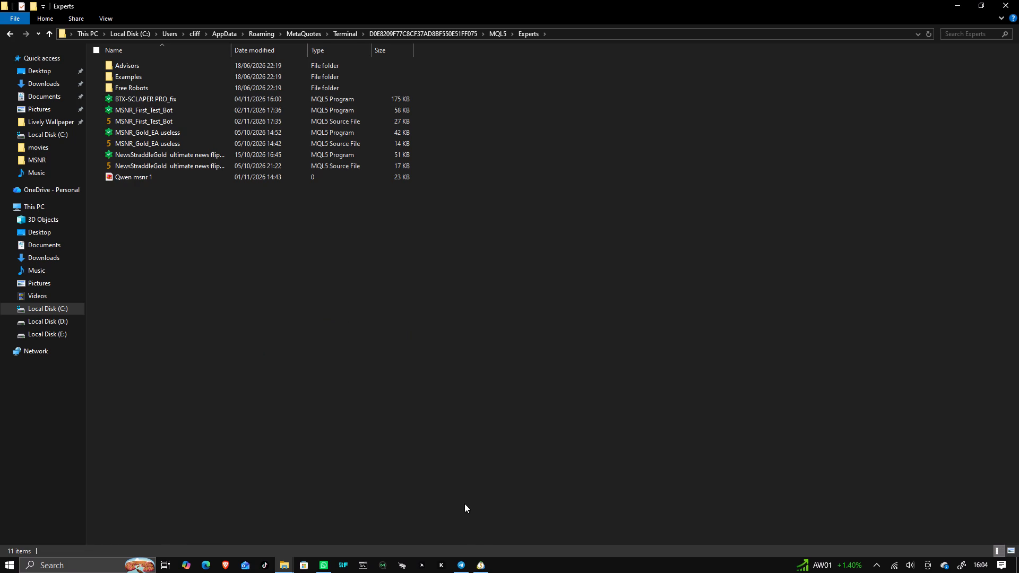
Switch back to the MetaTrader 5 terminal with the XAUUSD.ecn M15 chart.
left_click(485, 559)
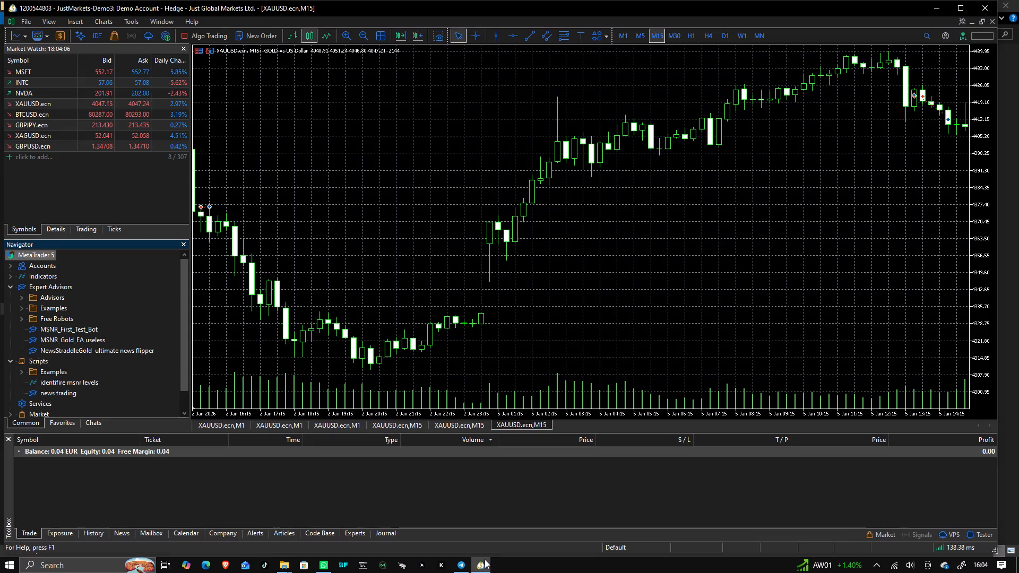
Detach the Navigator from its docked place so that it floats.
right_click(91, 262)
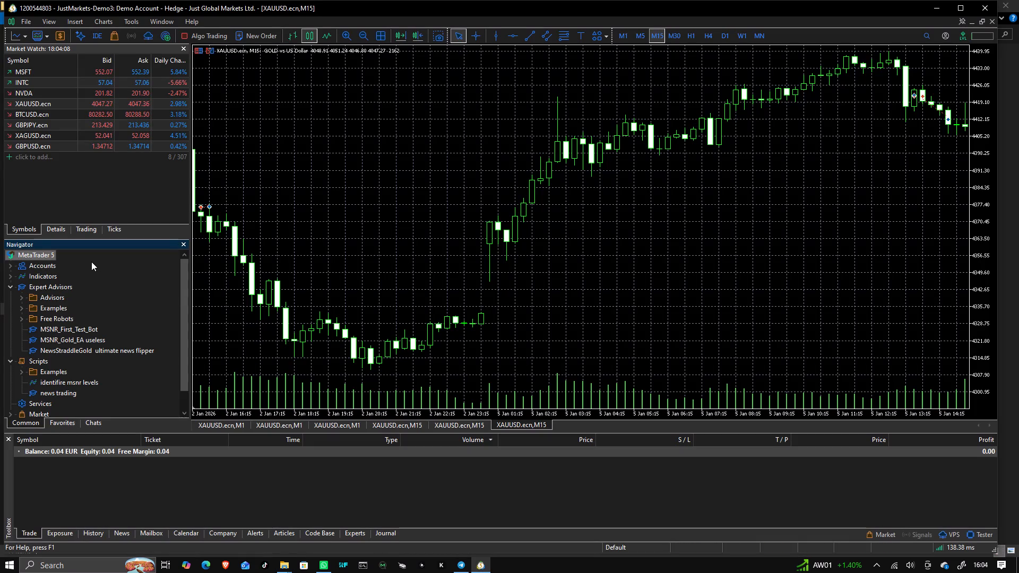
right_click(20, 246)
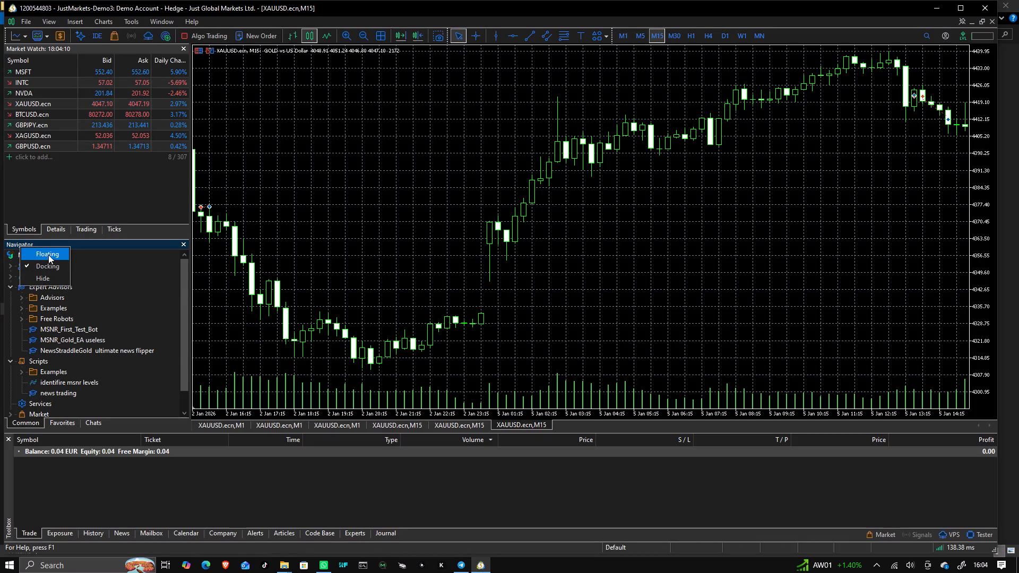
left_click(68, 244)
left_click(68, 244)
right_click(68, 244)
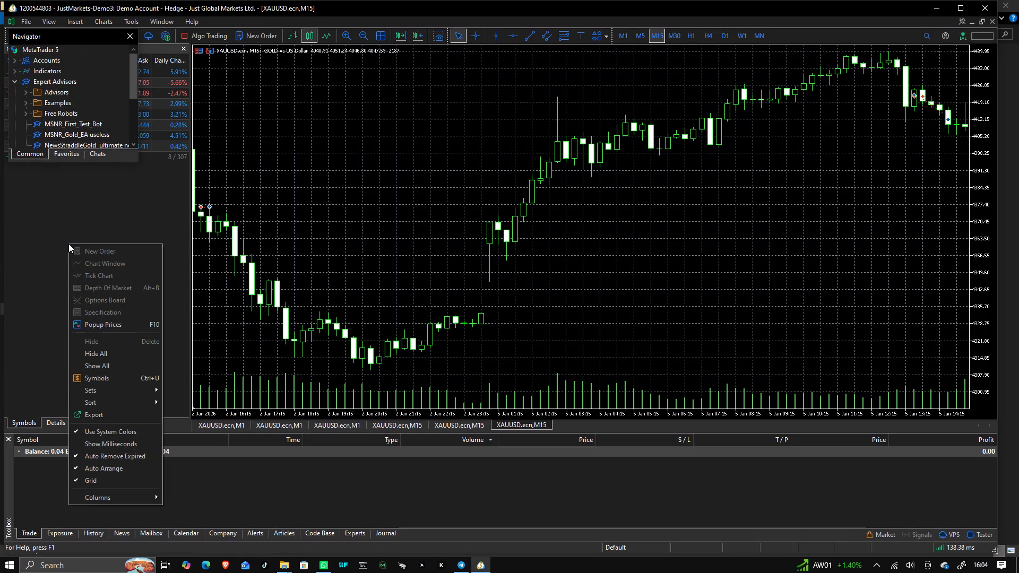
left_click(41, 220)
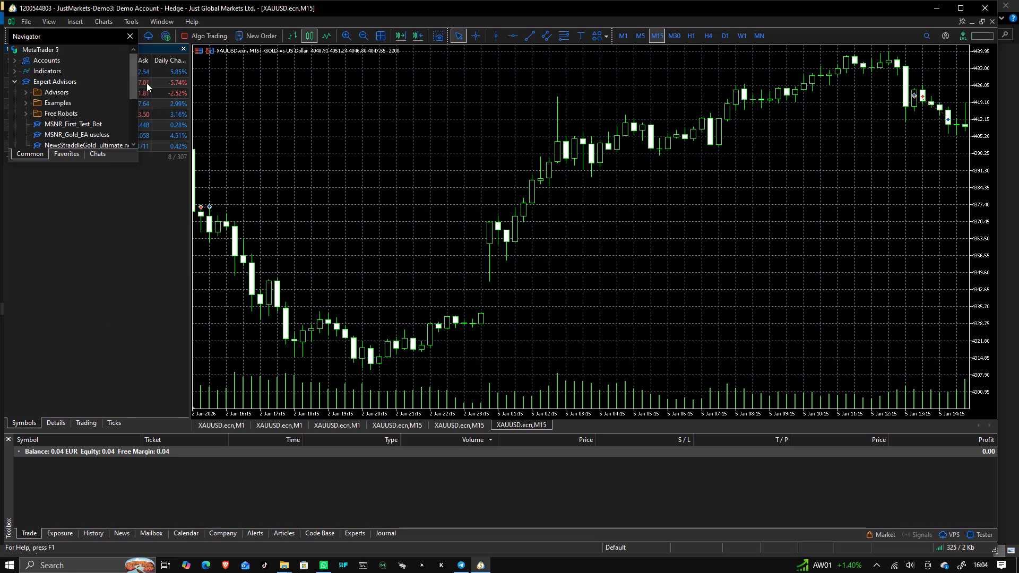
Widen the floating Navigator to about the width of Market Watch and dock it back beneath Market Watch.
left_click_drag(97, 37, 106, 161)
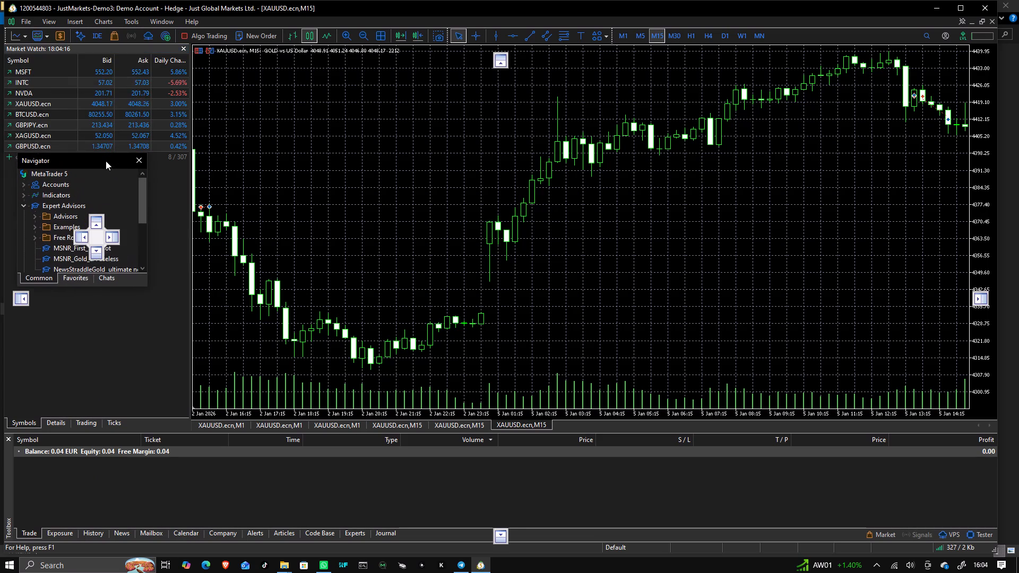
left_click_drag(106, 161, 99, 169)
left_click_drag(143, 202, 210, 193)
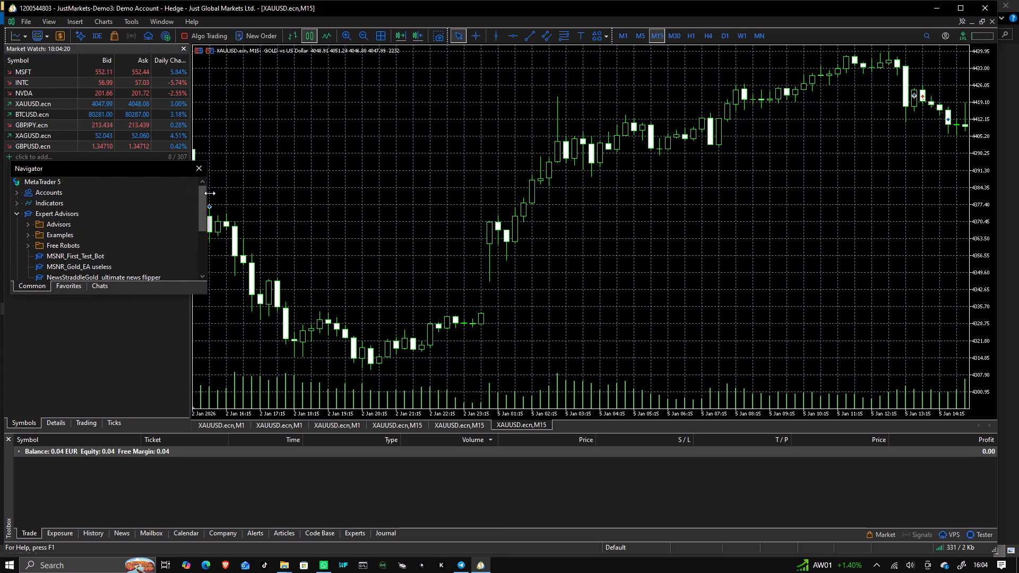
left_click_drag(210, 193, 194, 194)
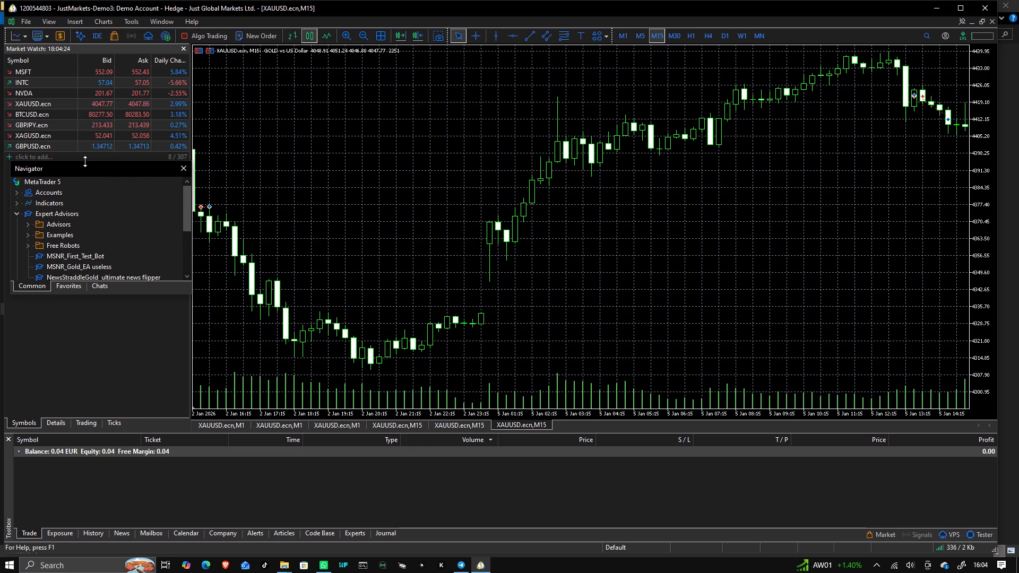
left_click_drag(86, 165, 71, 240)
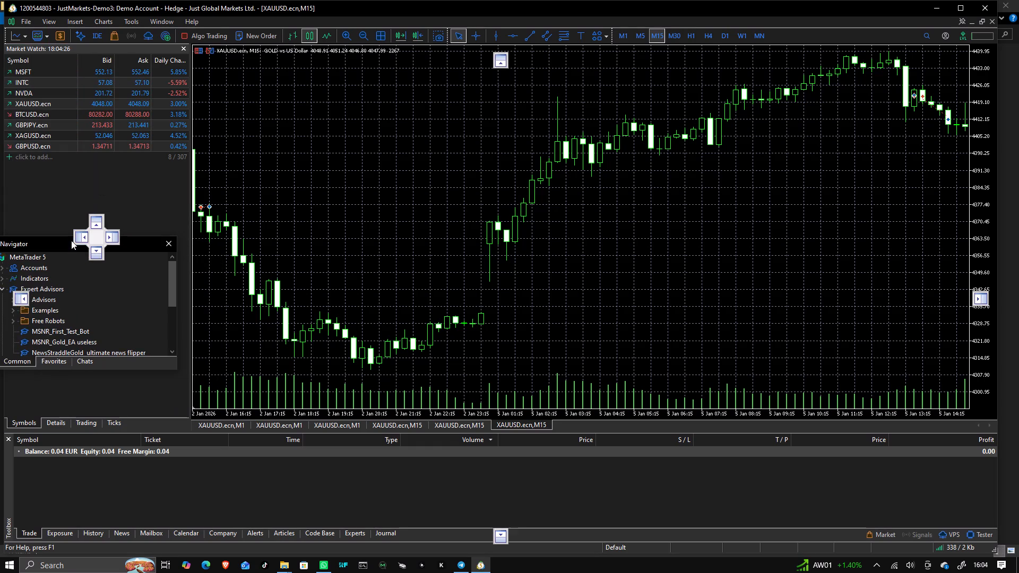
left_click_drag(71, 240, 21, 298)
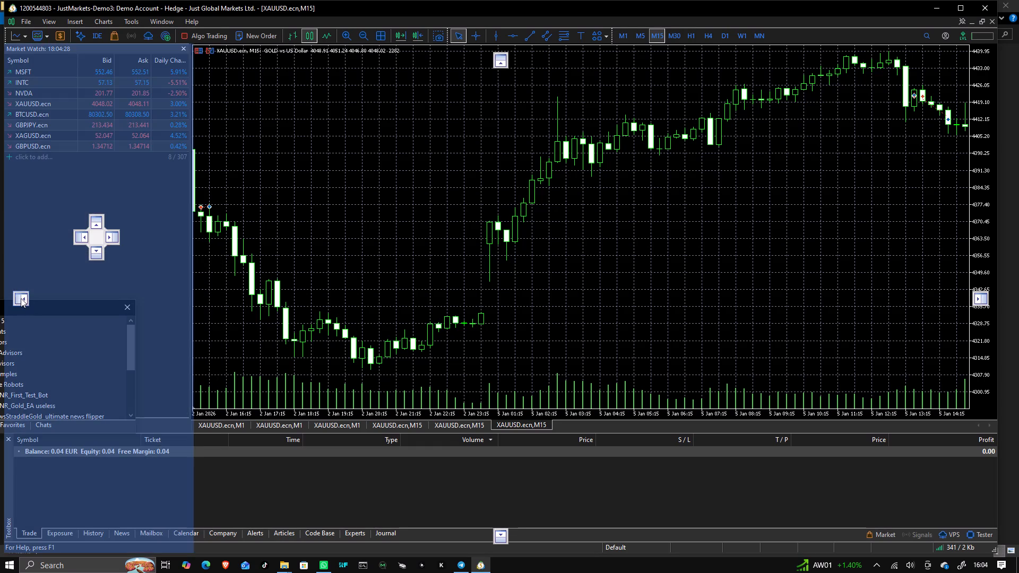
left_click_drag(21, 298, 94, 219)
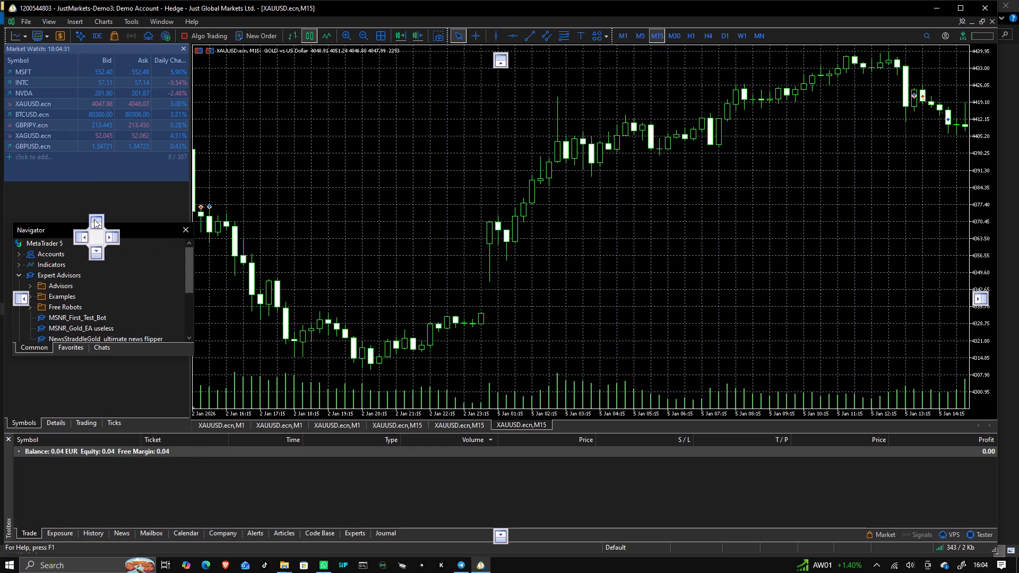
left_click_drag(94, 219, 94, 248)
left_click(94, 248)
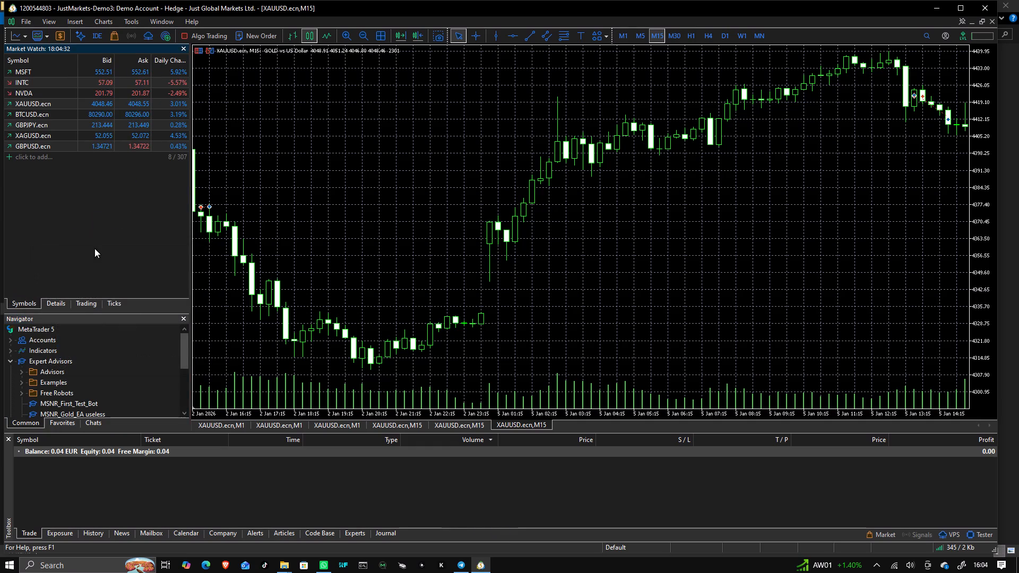
Enlarge the docked Navigator upward so that its whole tree, from Accounts down to VPS, fits without scrolling.
right_click(23, 317)
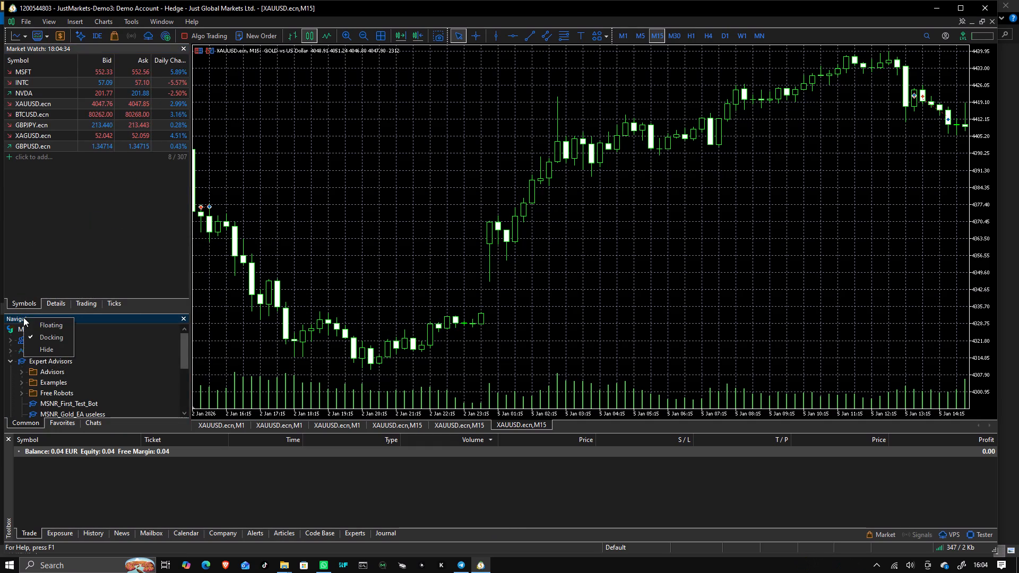
left_click_drag(76, 313, 11, 379)
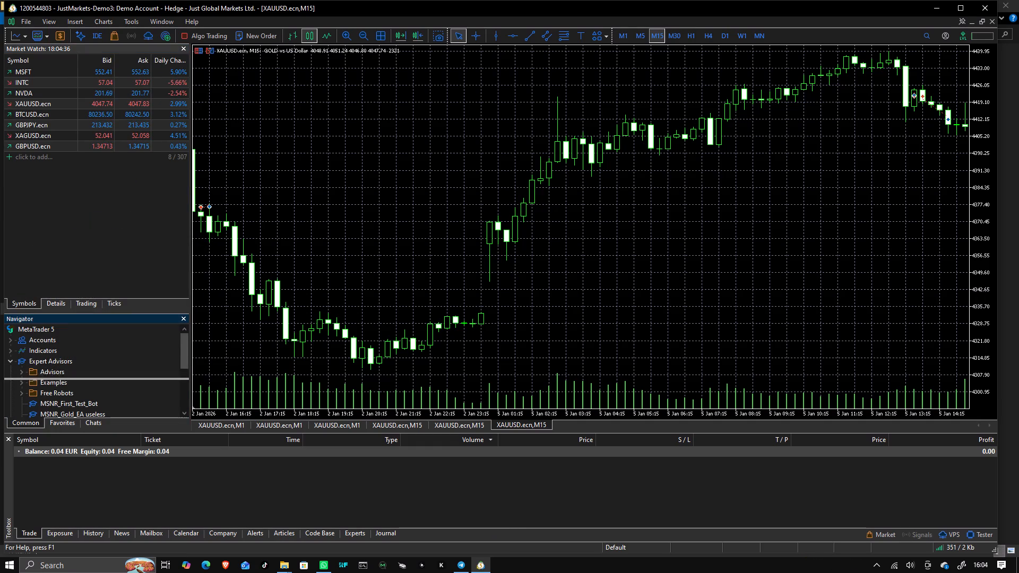
left_click_drag(11, 379, 44, 299)
right_click(44, 299)
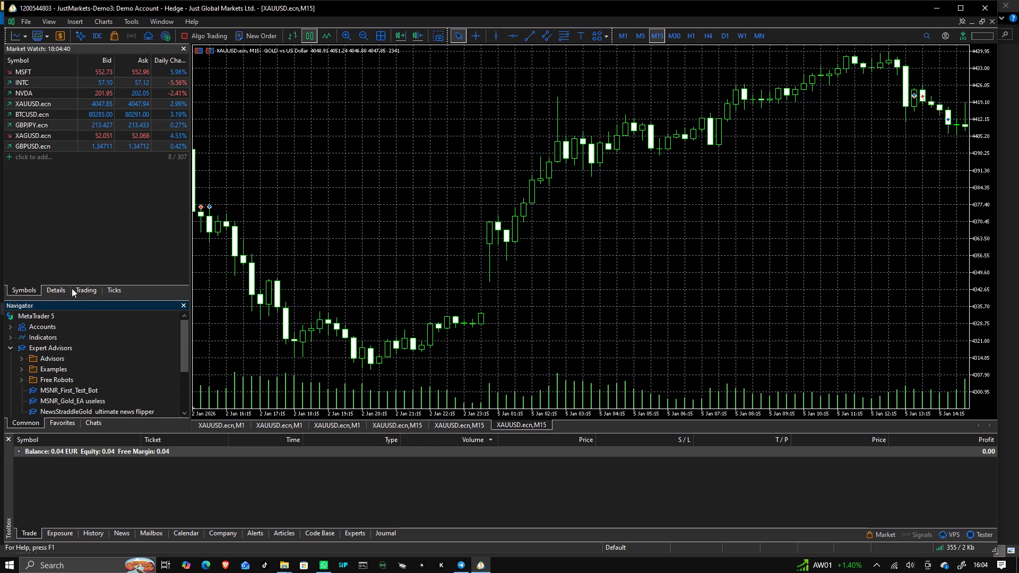
left_click_drag(71, 299, 70, 221)
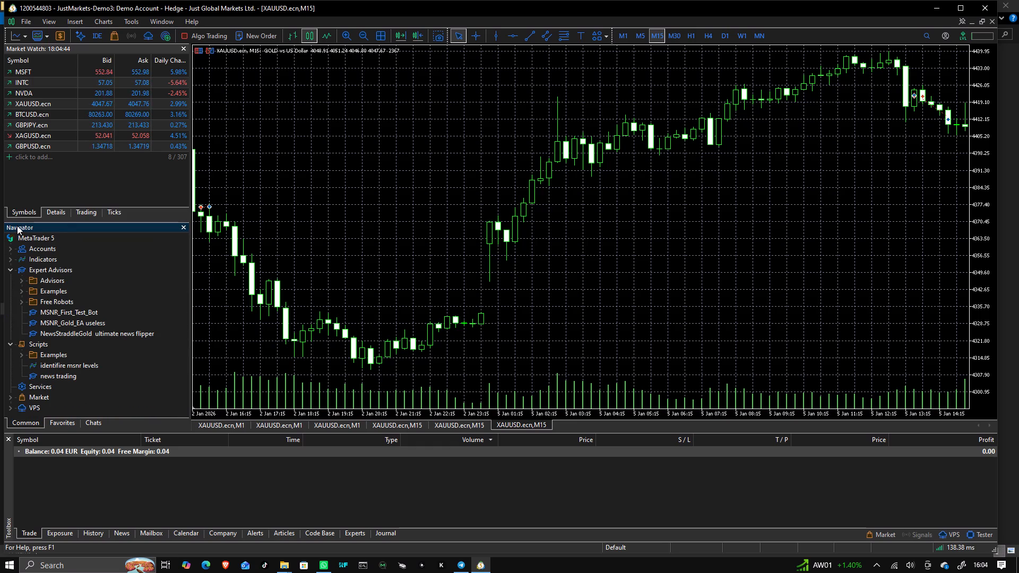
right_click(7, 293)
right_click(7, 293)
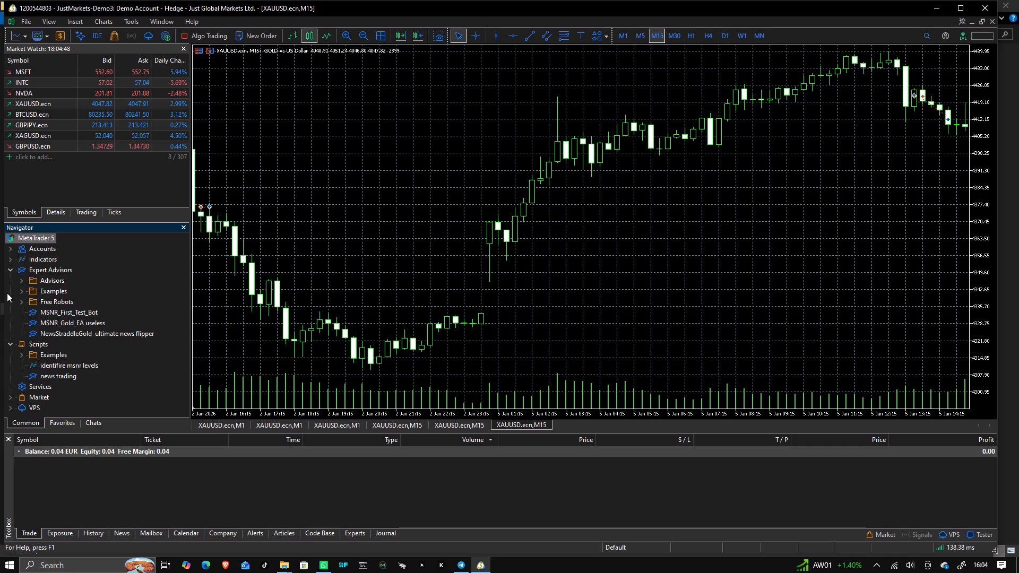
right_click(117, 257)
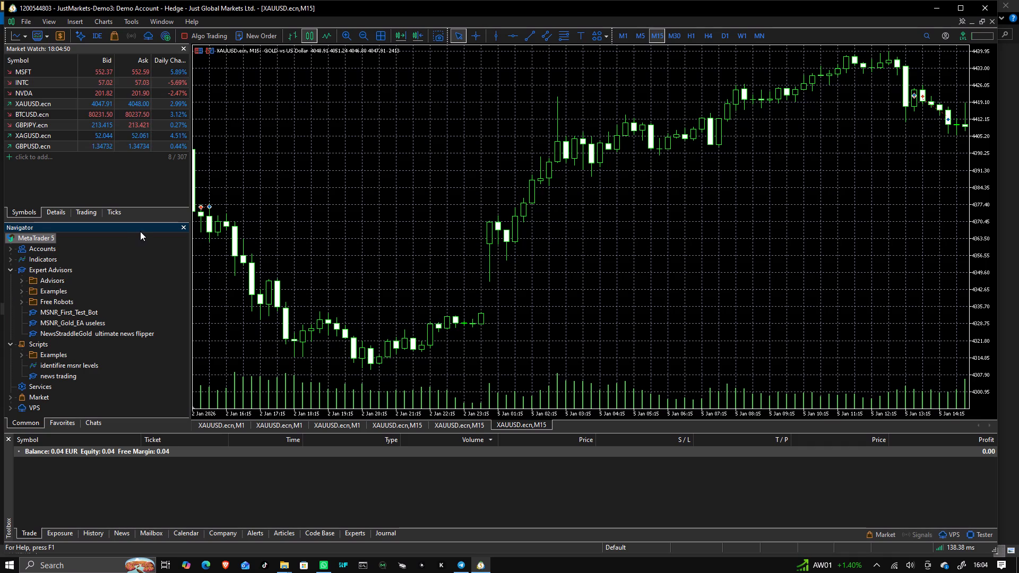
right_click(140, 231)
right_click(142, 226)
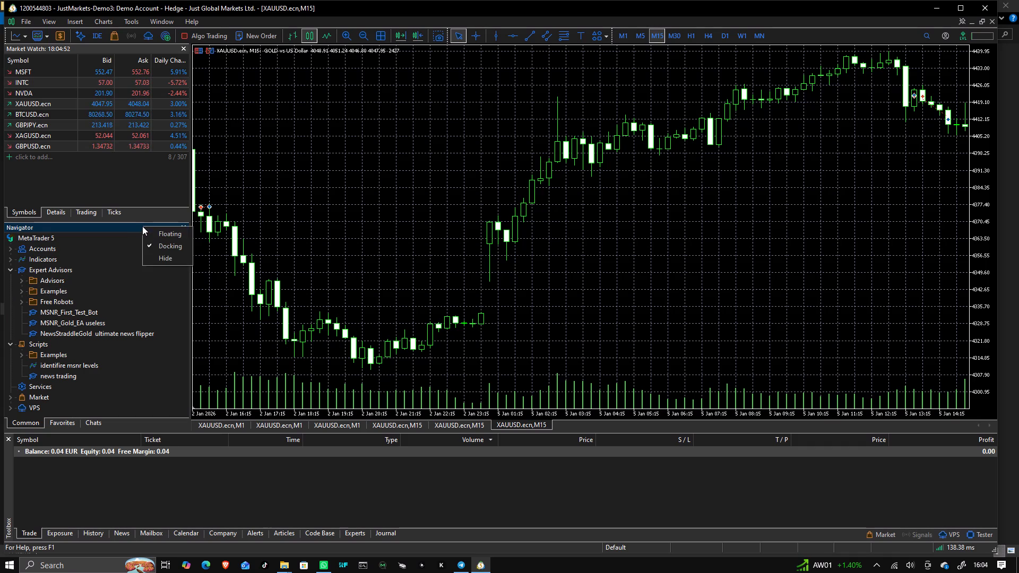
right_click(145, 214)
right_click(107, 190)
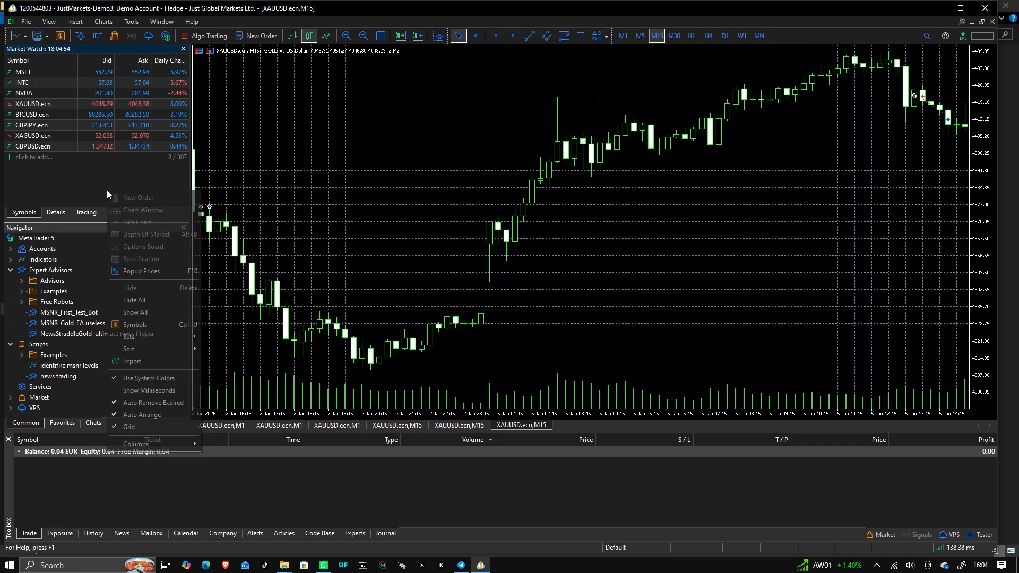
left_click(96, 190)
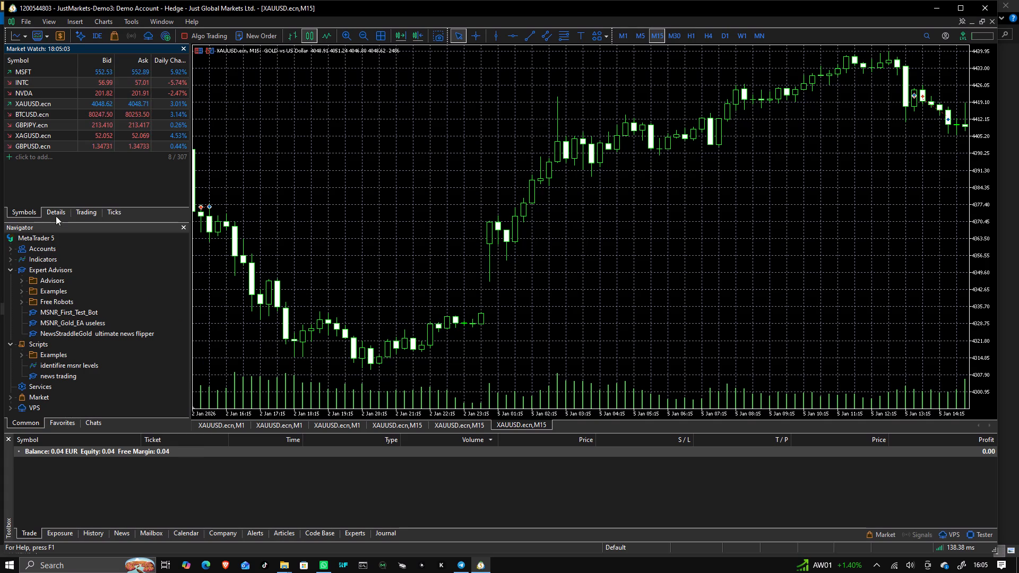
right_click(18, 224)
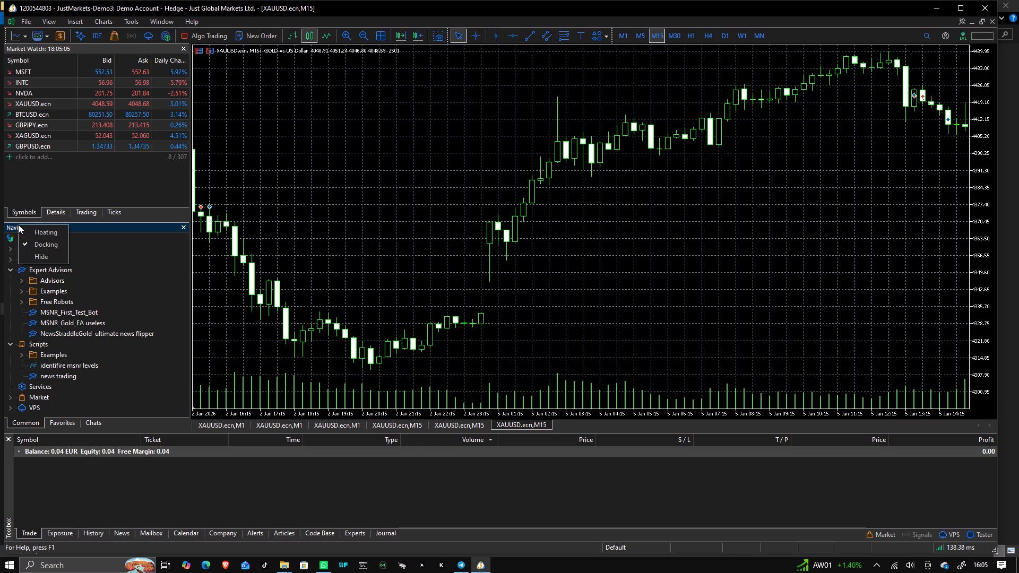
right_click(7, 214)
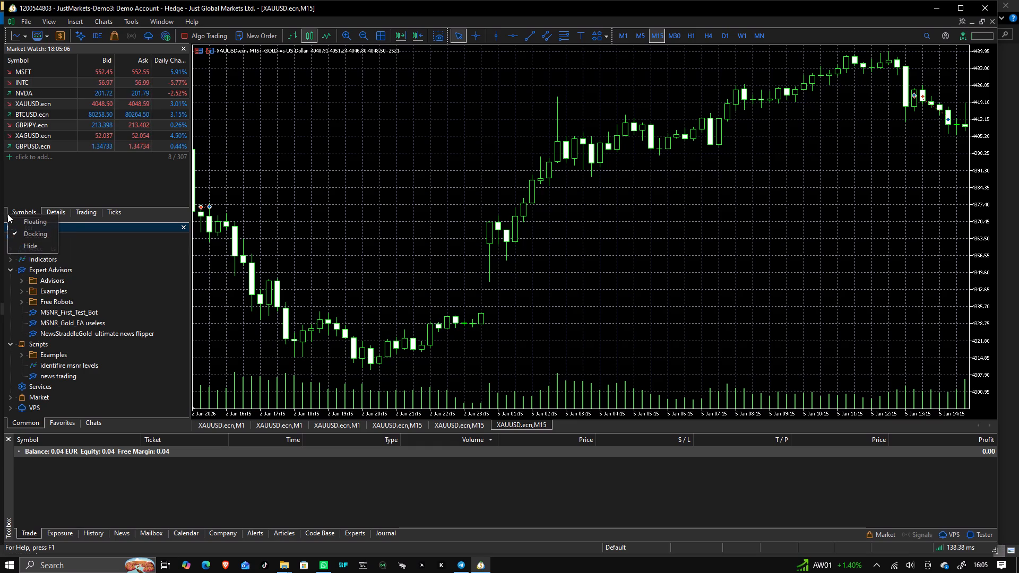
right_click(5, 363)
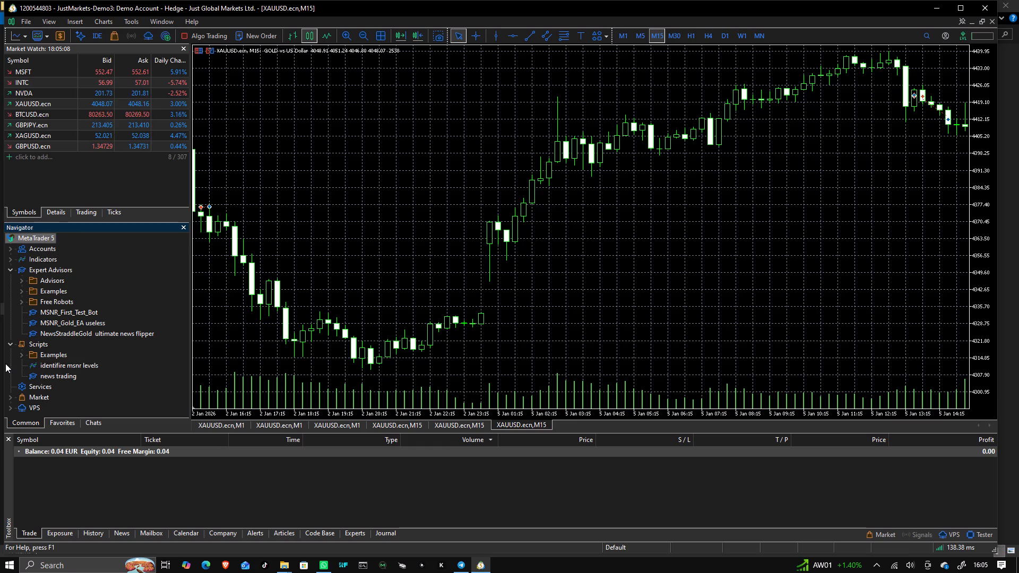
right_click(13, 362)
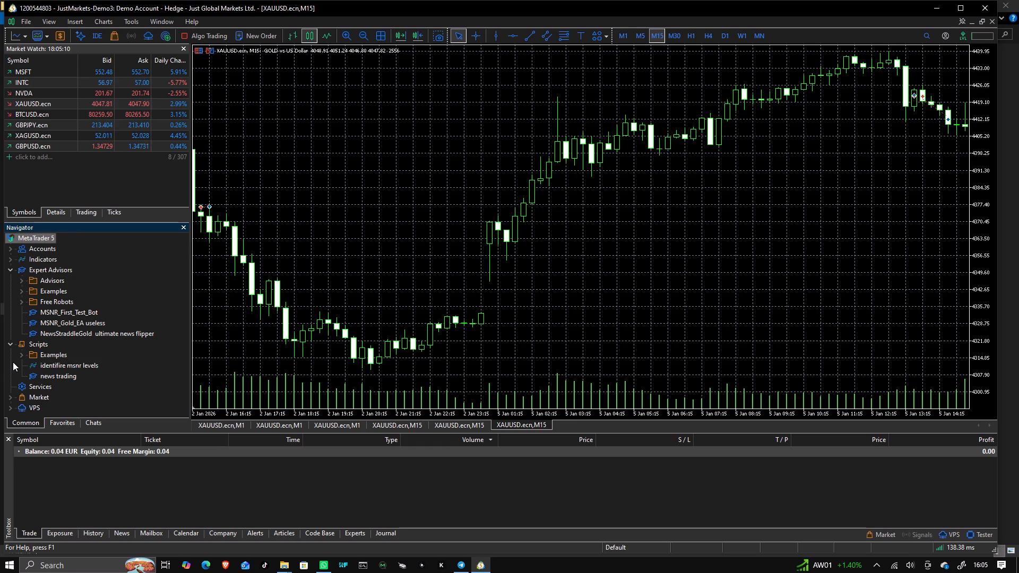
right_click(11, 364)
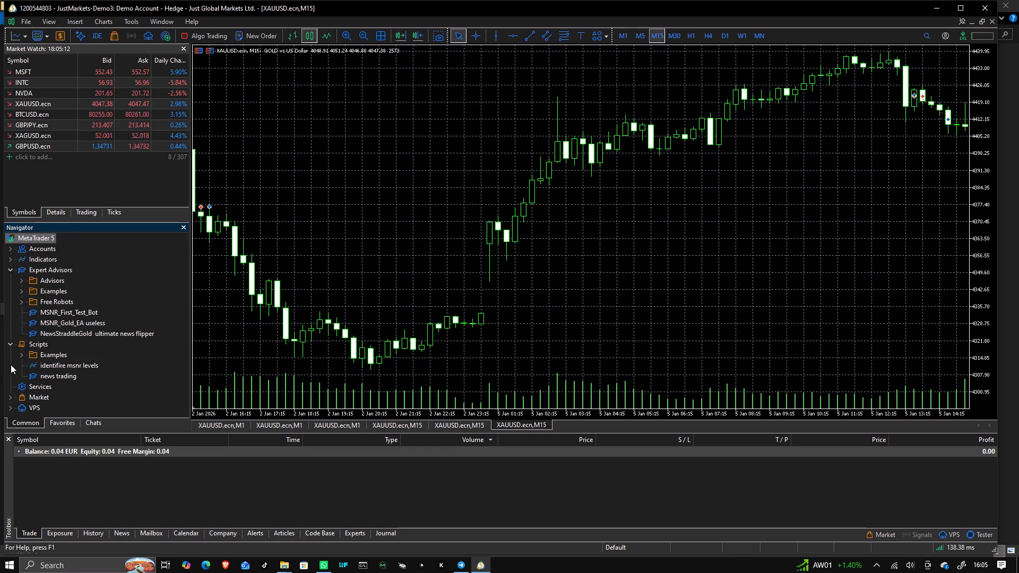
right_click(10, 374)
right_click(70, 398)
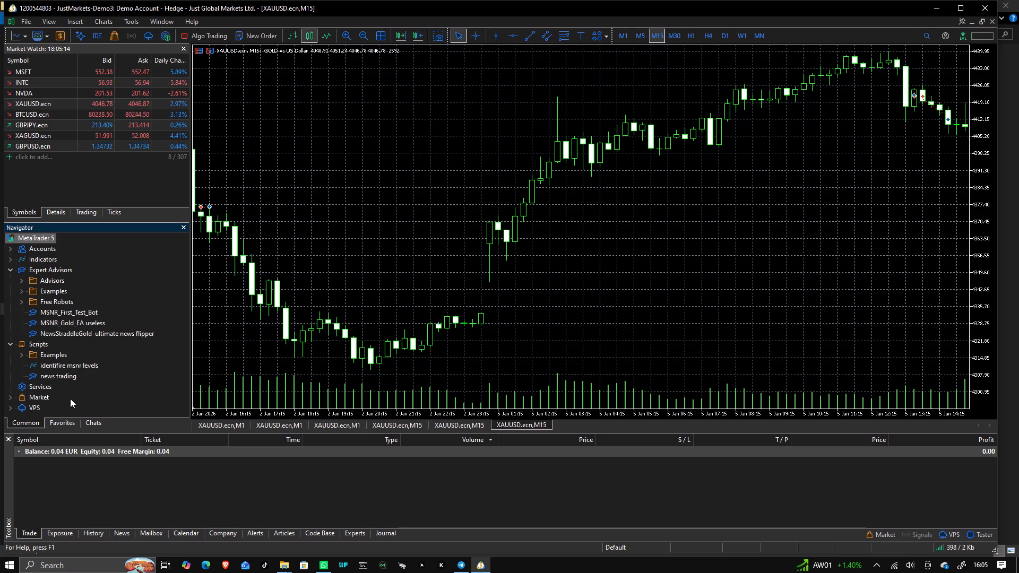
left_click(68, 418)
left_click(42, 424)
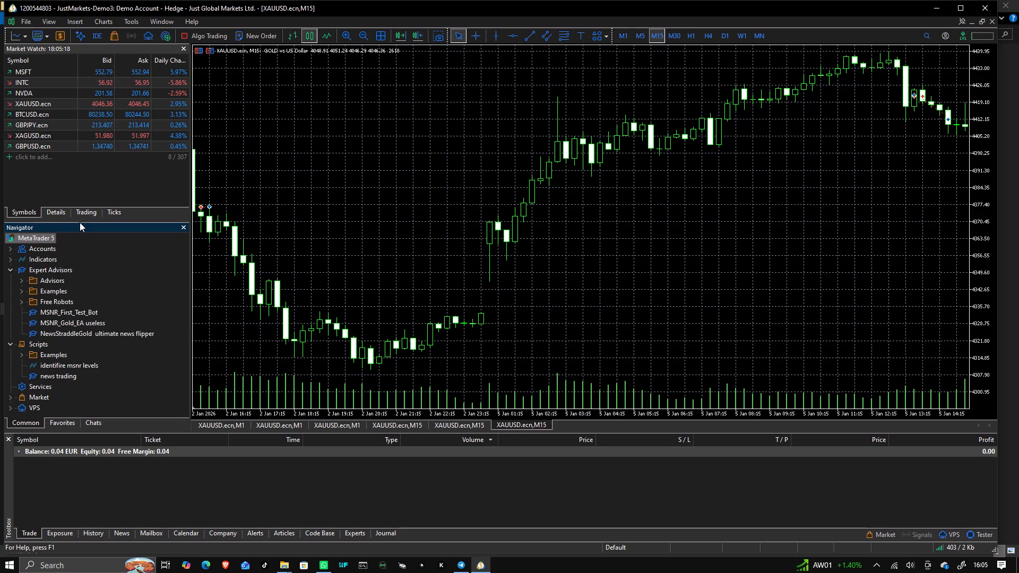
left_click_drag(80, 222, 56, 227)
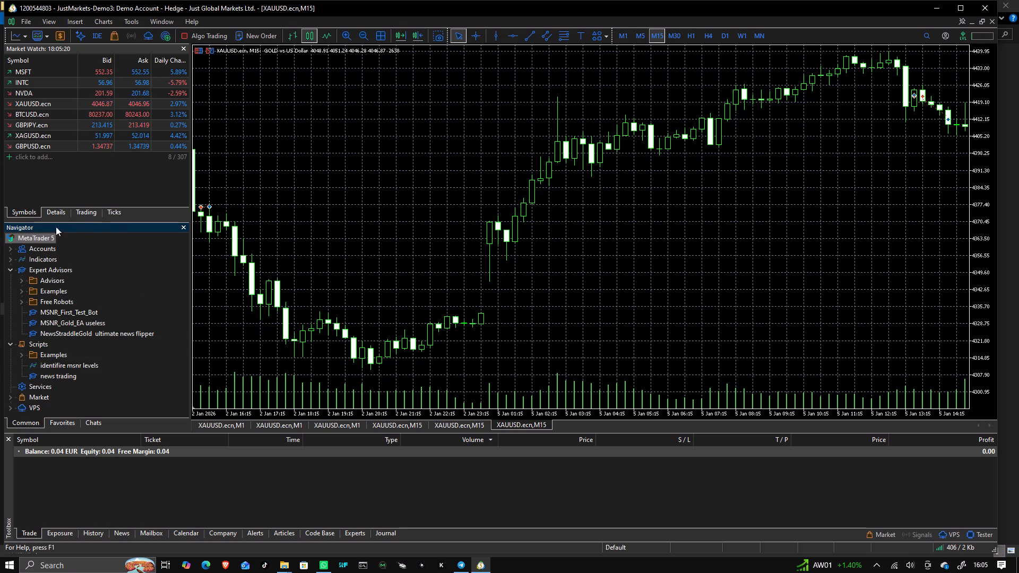
Stretch the terminal window to the edge of the screen and maximize it.
left_click_drag(56, 227, 3, 300)
left_click_drag(3, 300, 0, 304)
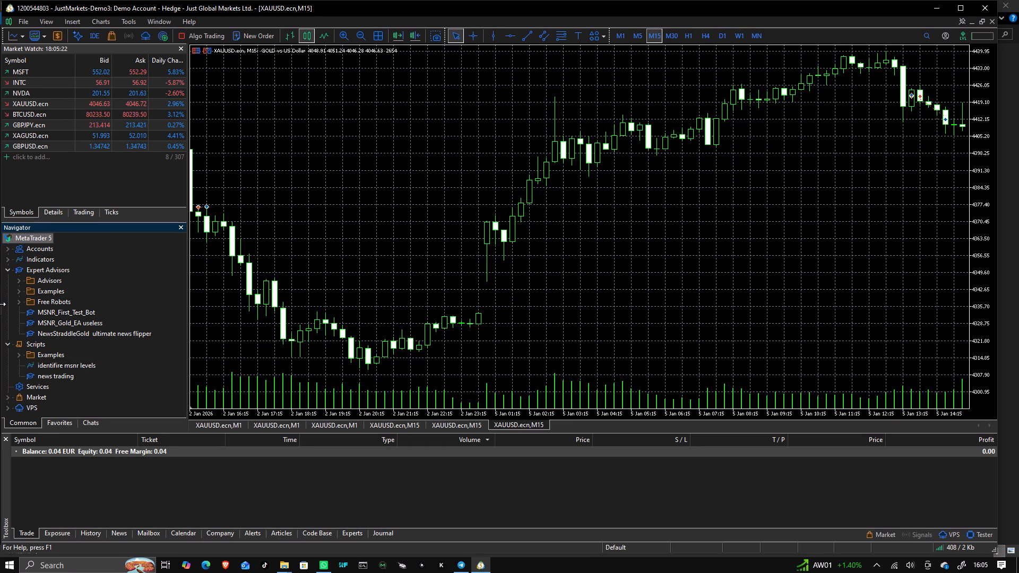
left_click_drag(0, 304, 0, 306)
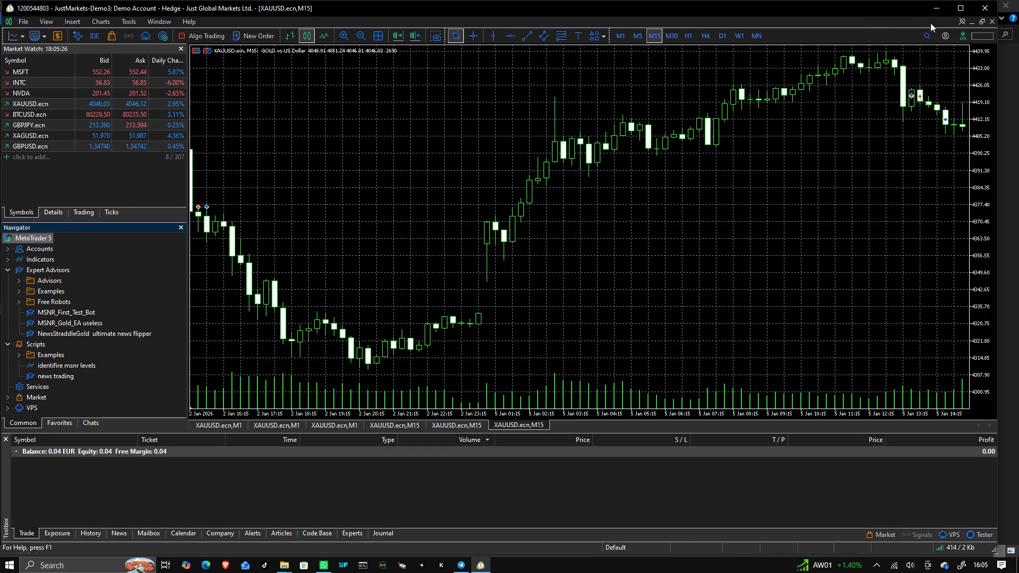
left_click(956, 3)
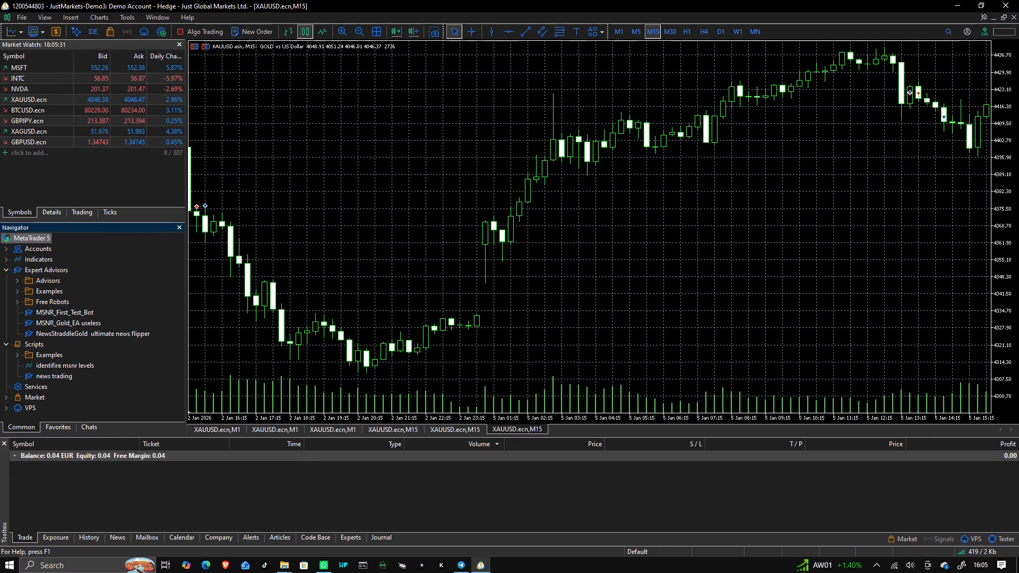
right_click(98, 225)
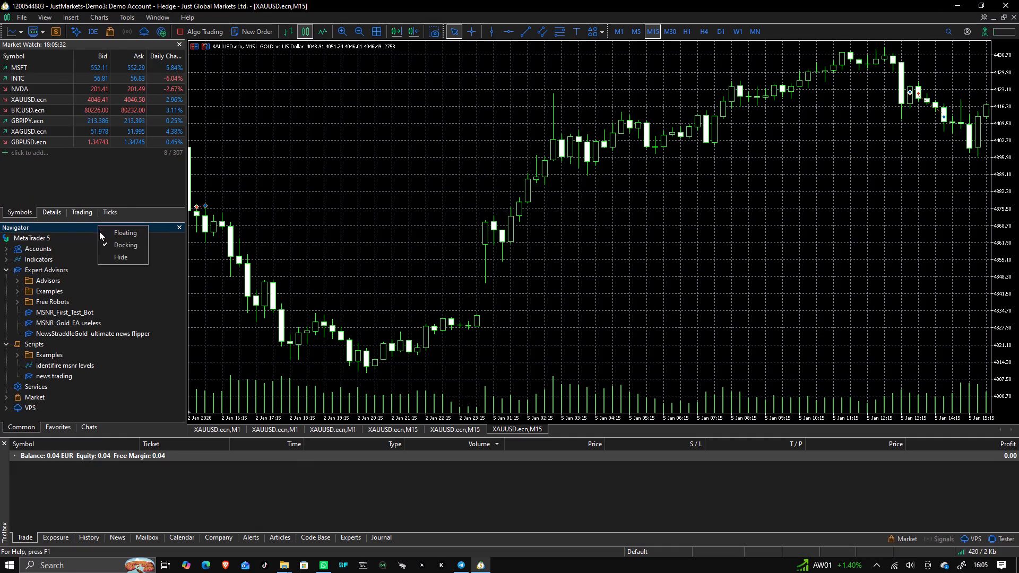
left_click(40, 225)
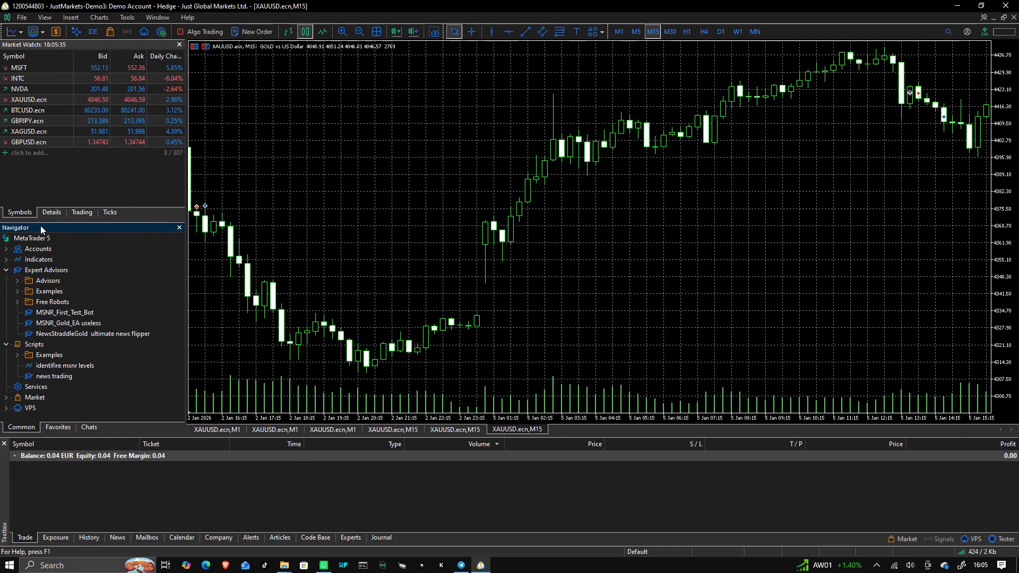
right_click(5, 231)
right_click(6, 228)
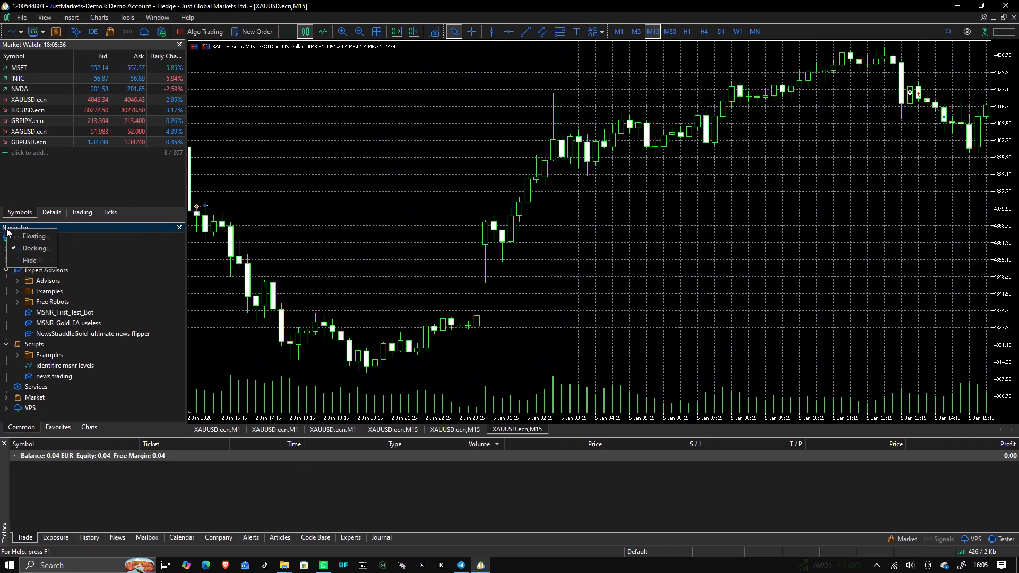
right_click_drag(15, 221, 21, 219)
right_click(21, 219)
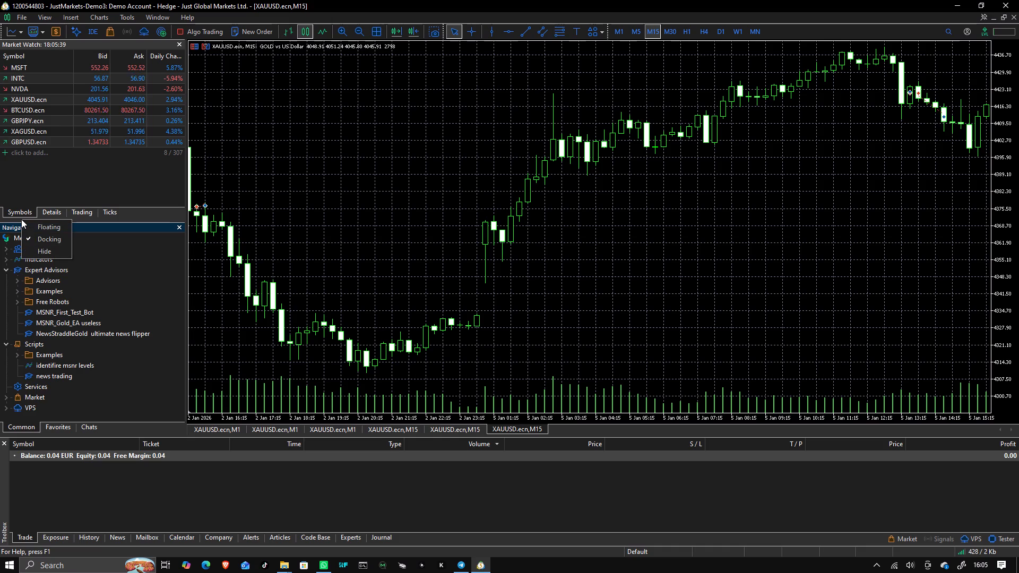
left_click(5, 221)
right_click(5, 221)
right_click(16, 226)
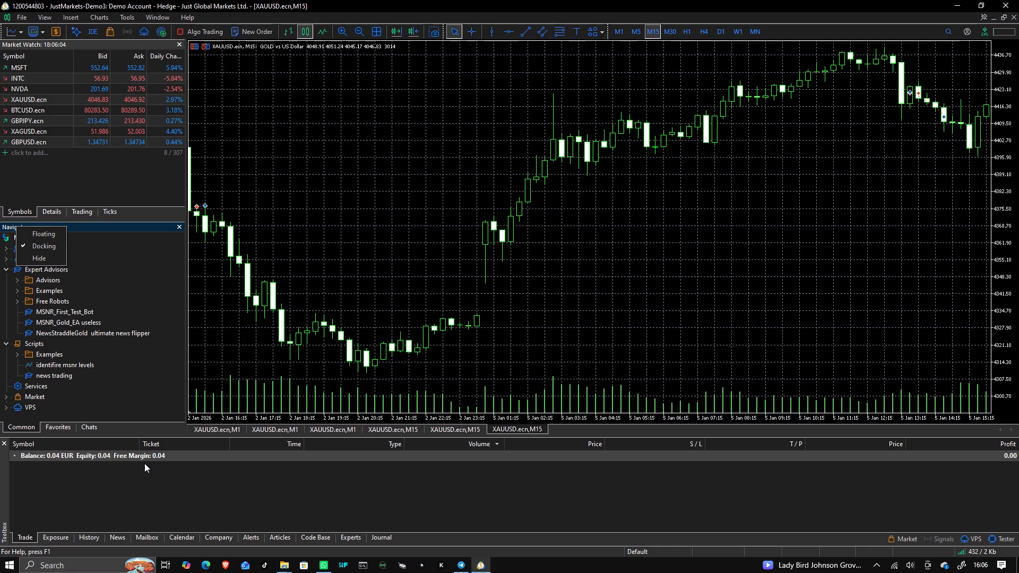
Paste the BTX-SCLAPER PRO_fix expert file and refresh the Expert Advisors list in the Navigator.
key("ctrl+v")
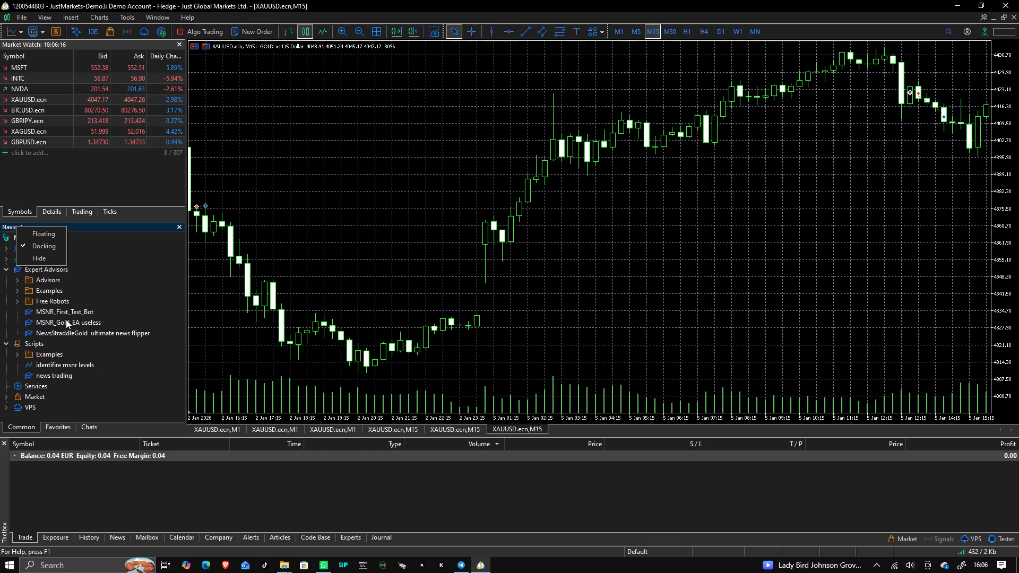
left_click(69, 268)
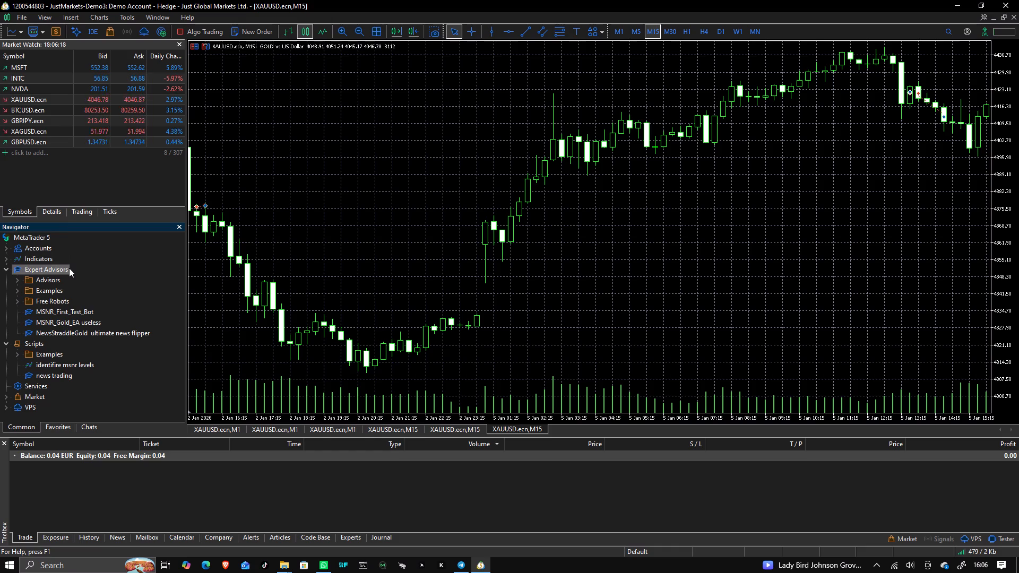
right_click(69, 268)
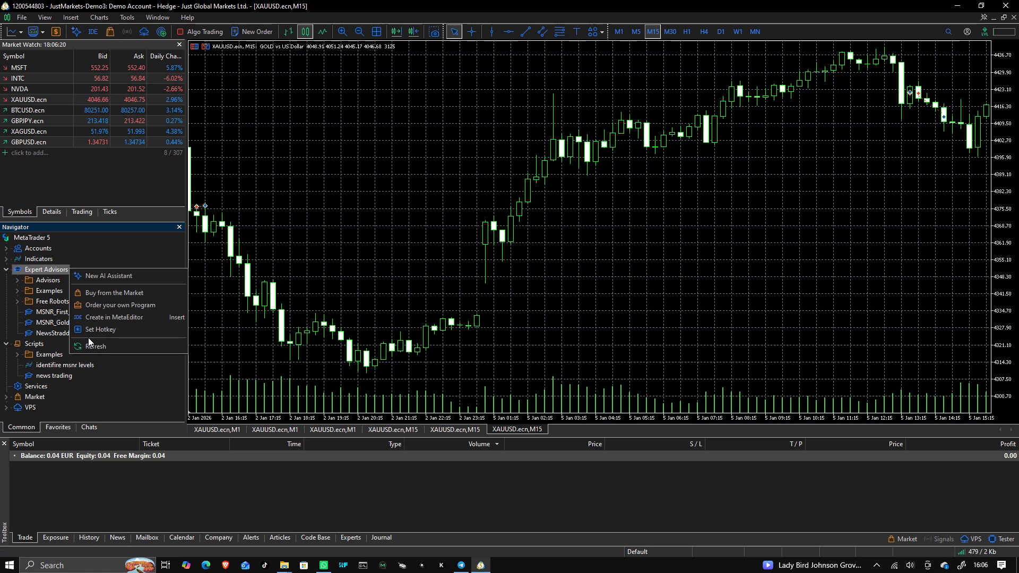
left_click(90, 345)
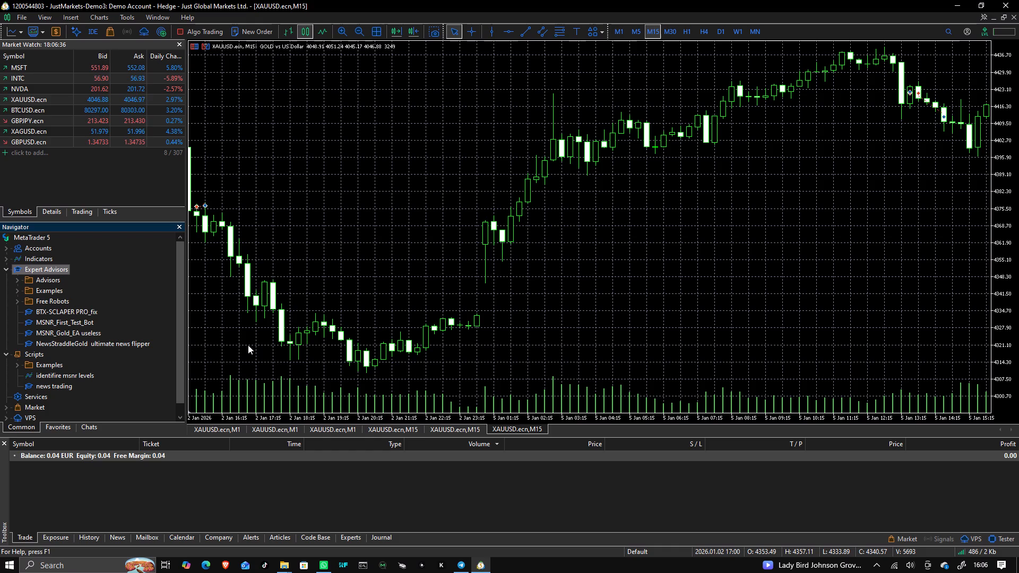
Open the Strategy Tester and choose BTX-SCLAPER PRO_fix.ex5 as the expert to test.
key("ctrl+r")
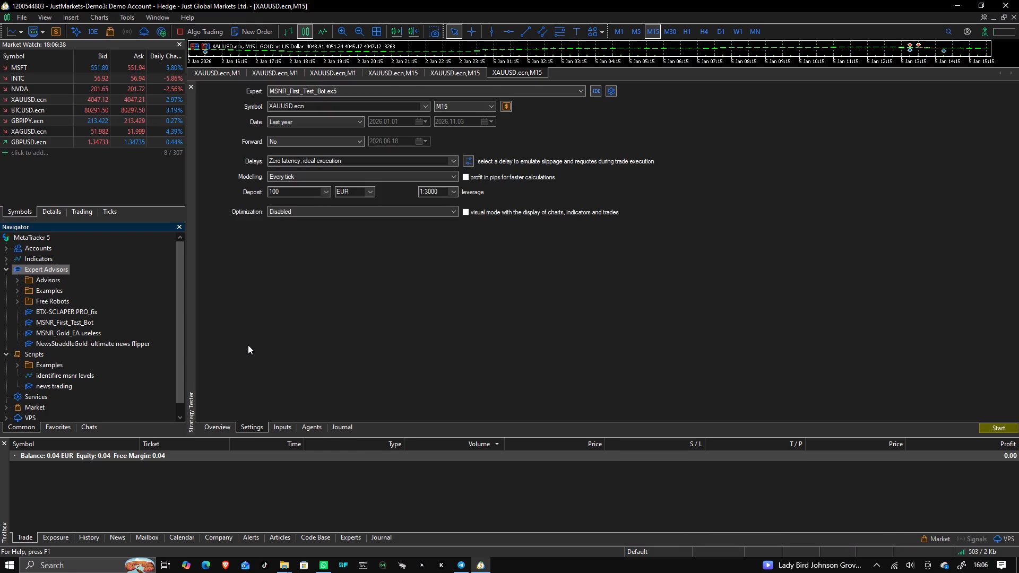
left_click(577, 90)
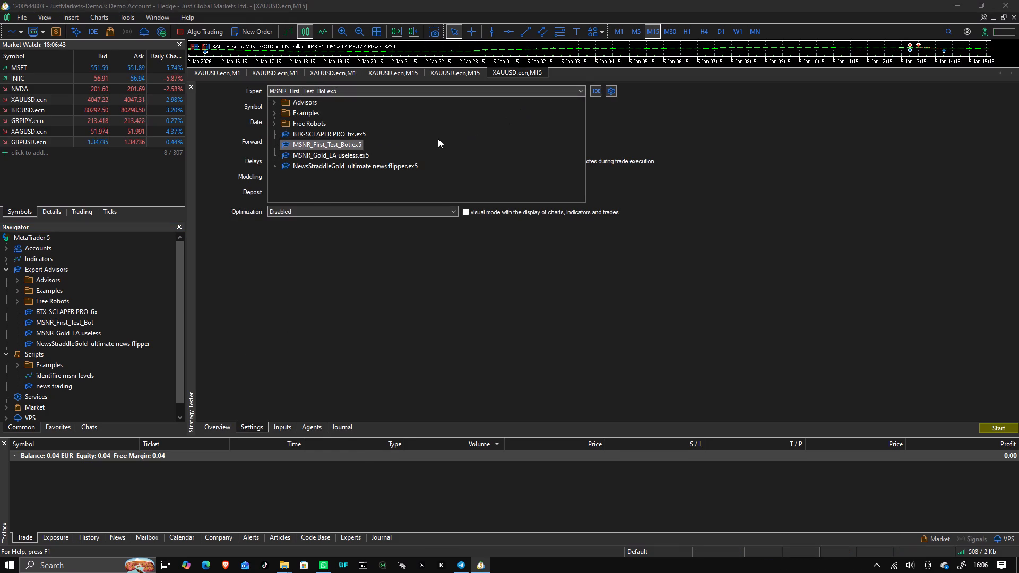
left_click(319, 135)
double_click(319, 135)
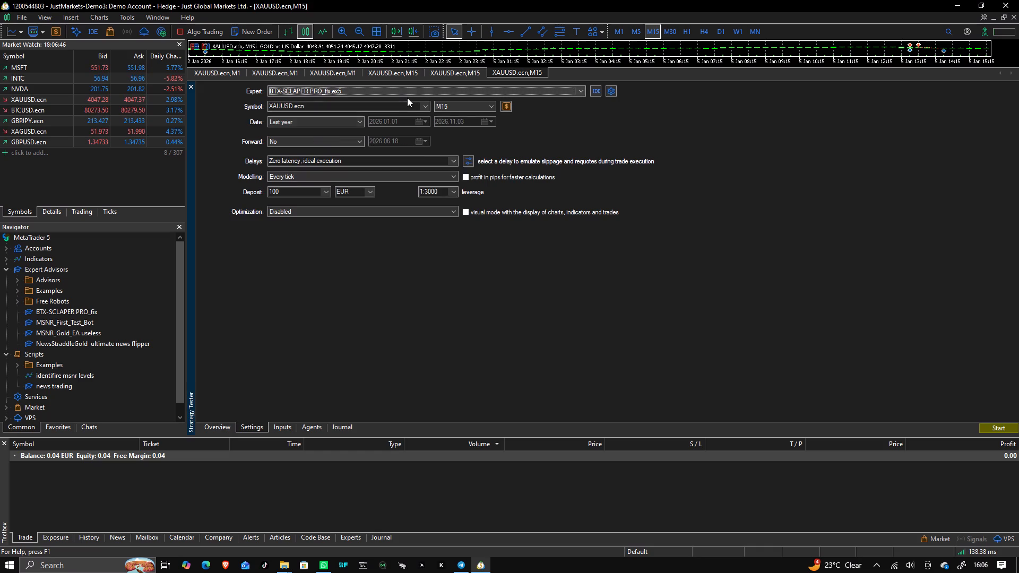
Set the XAUUSD.ecn test timeframe to M1.
left_click(462, 103)
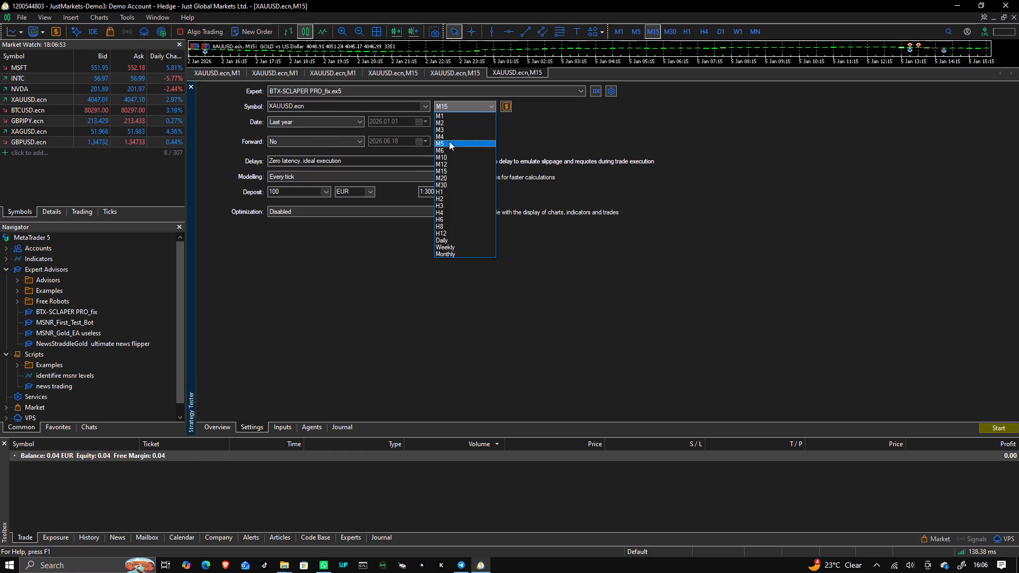
left_click(449, 141)
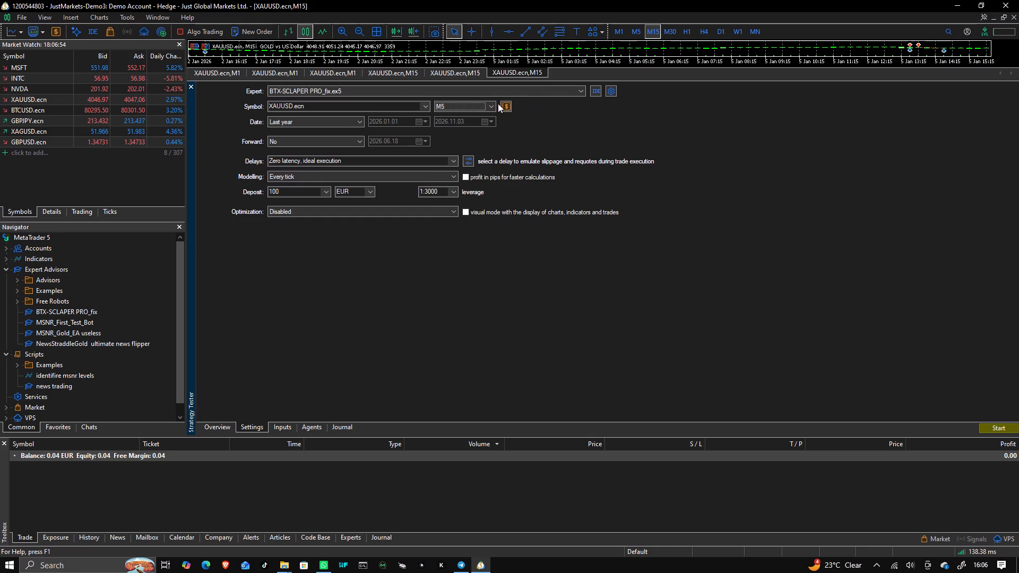
left_click(482, 108)
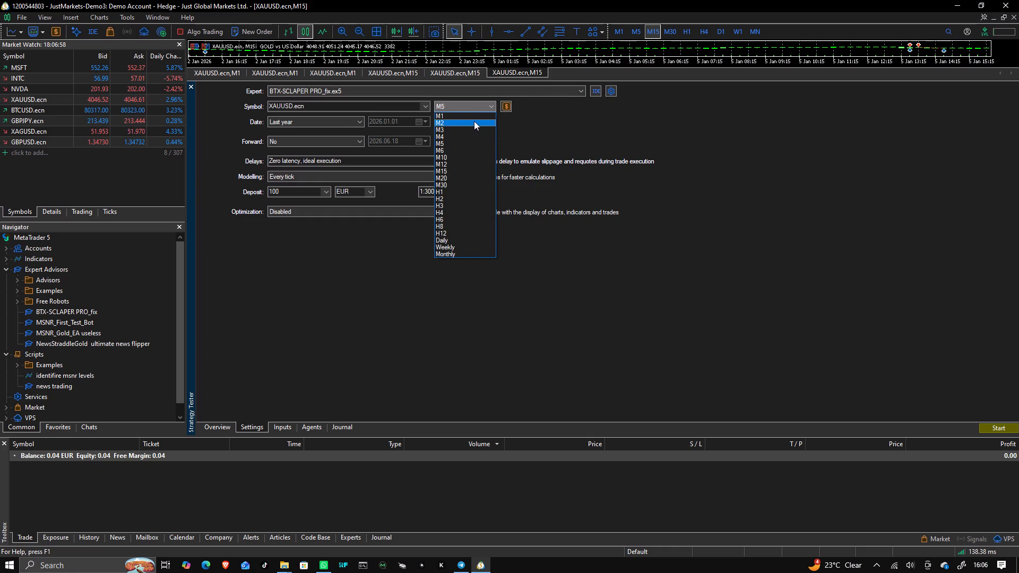
left_click(477, 117)
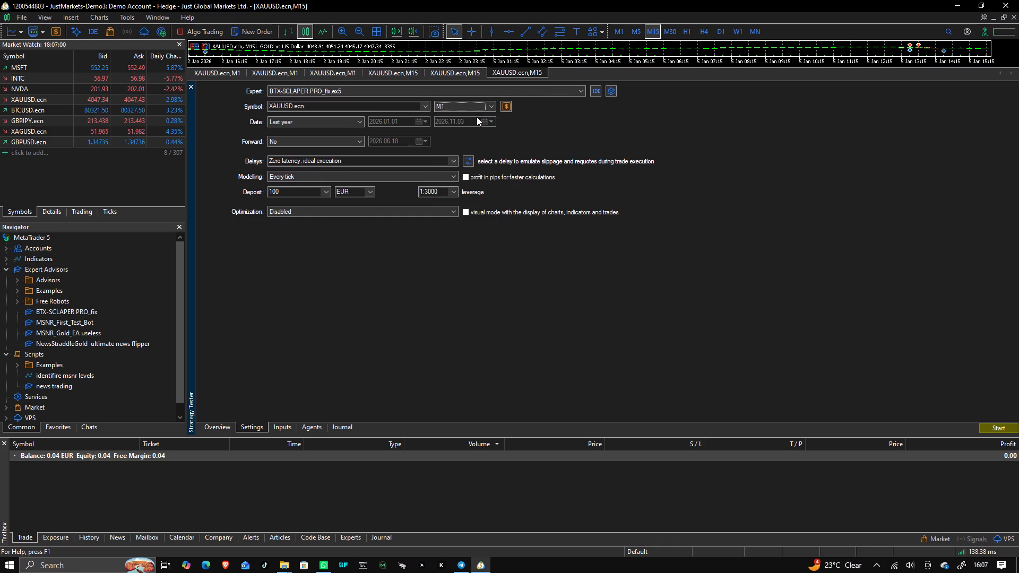
Set the test date range to a custom period from 2026.10.01 to 2026.11.03.
left_click(365, 117)
left_click(353, 120)
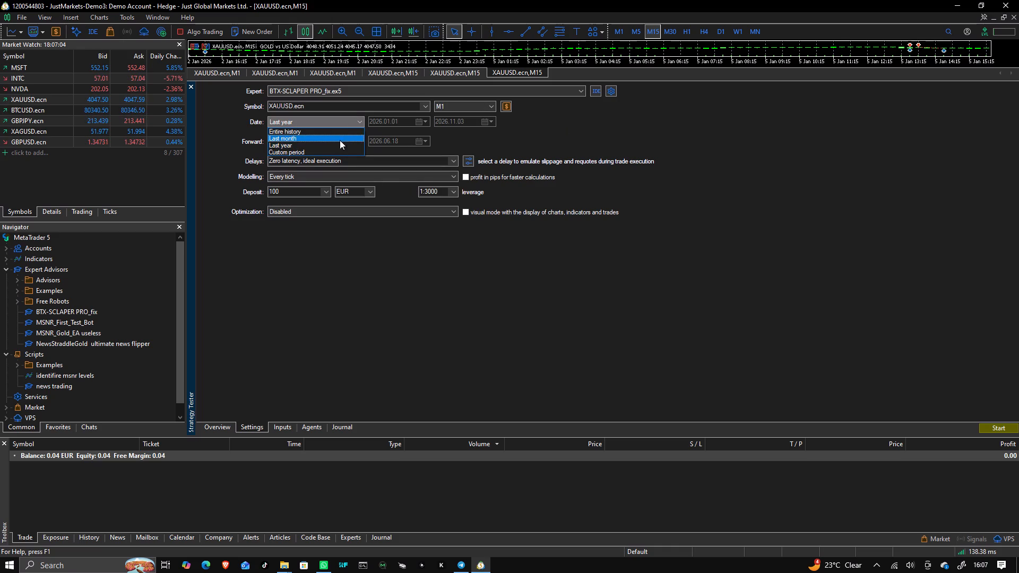
left_click(336, 149)
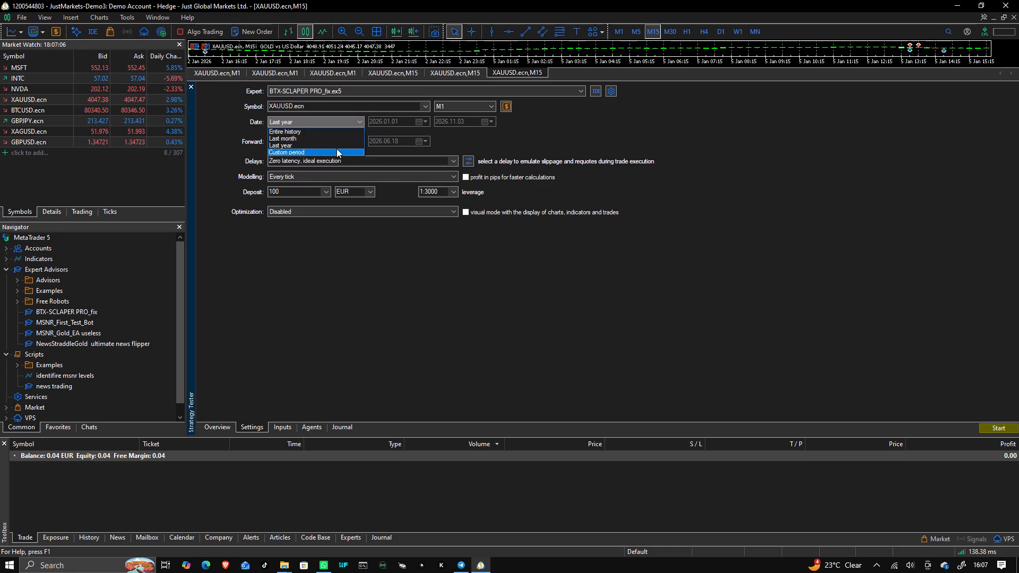
left_click(419, 121)
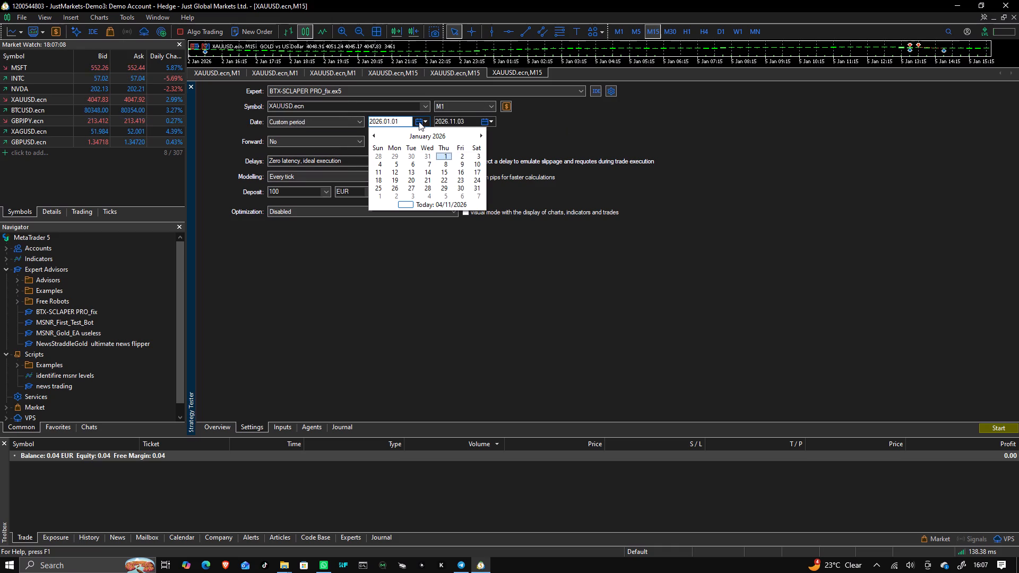
triple_click(478, 134)
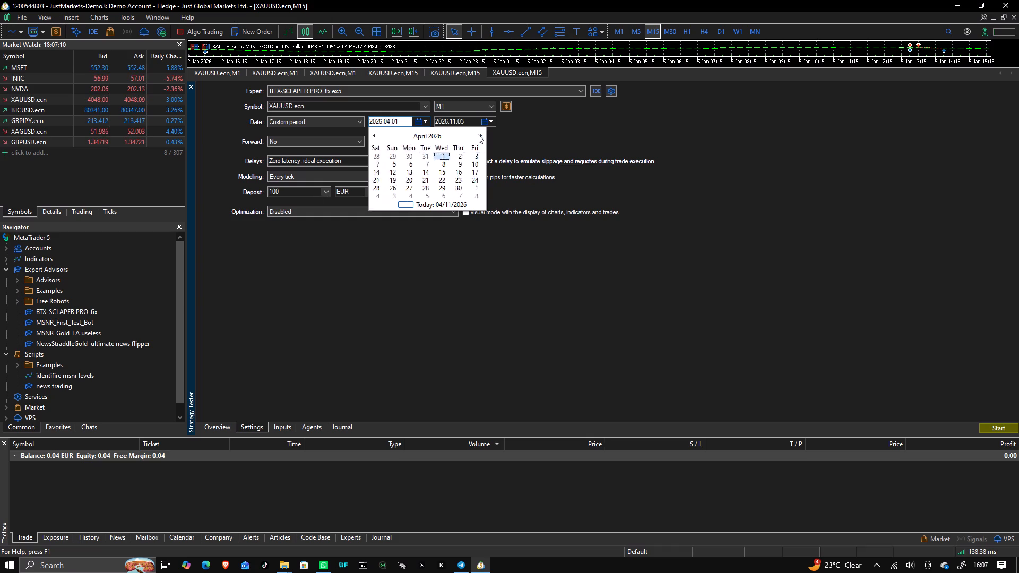
double_click(478, 134)
left_click(478, 134)
double_click(478, 134)
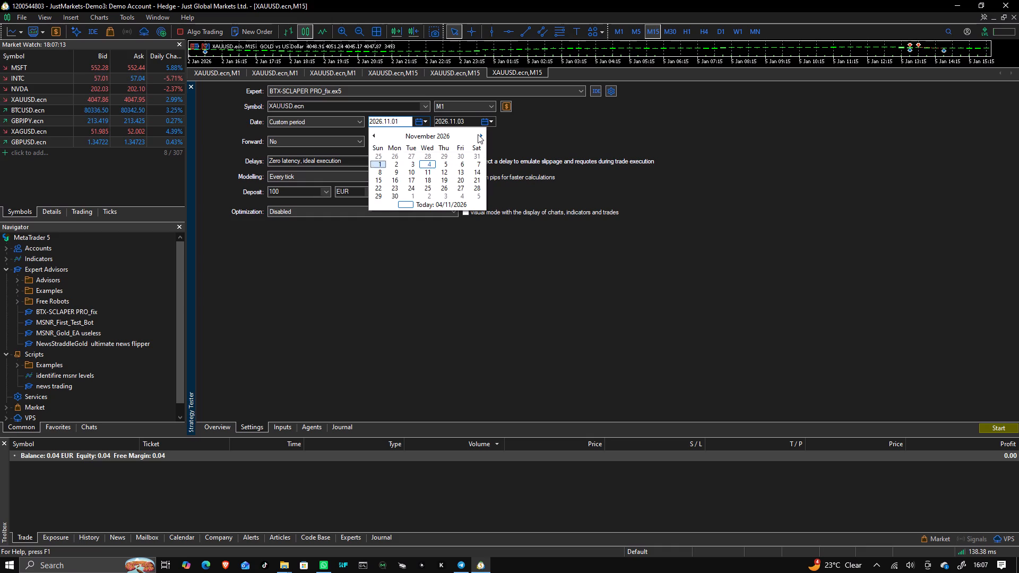
left_click(478, 134)
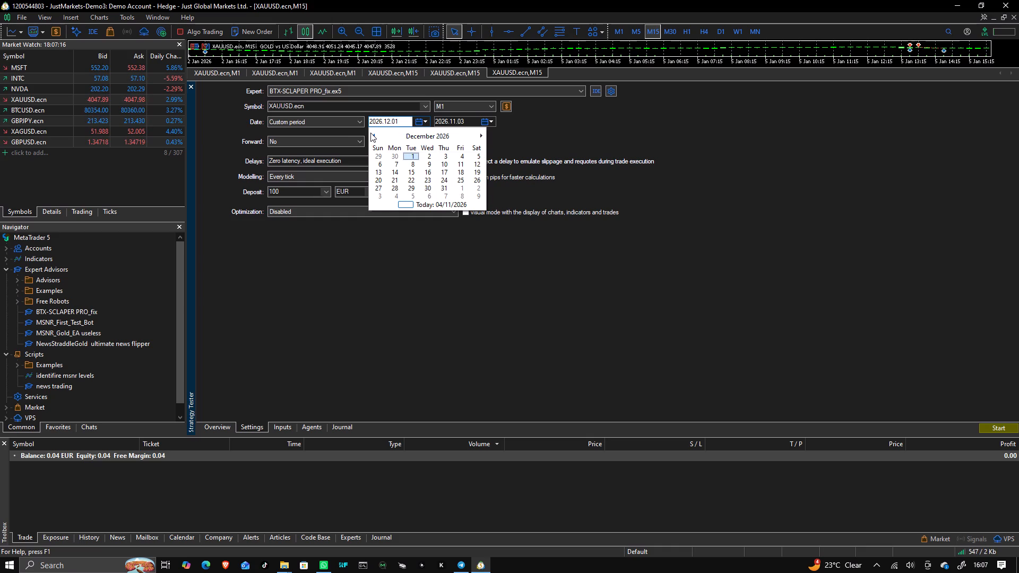
left_click(370, 133)
left_click(370, 133)
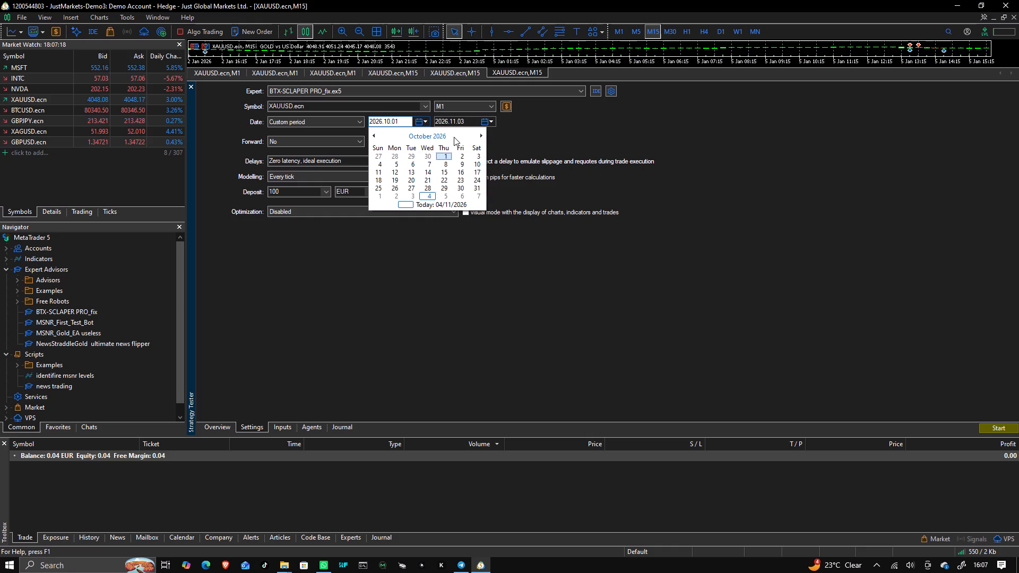
left_click(444, 151)
left_click(444, 153)
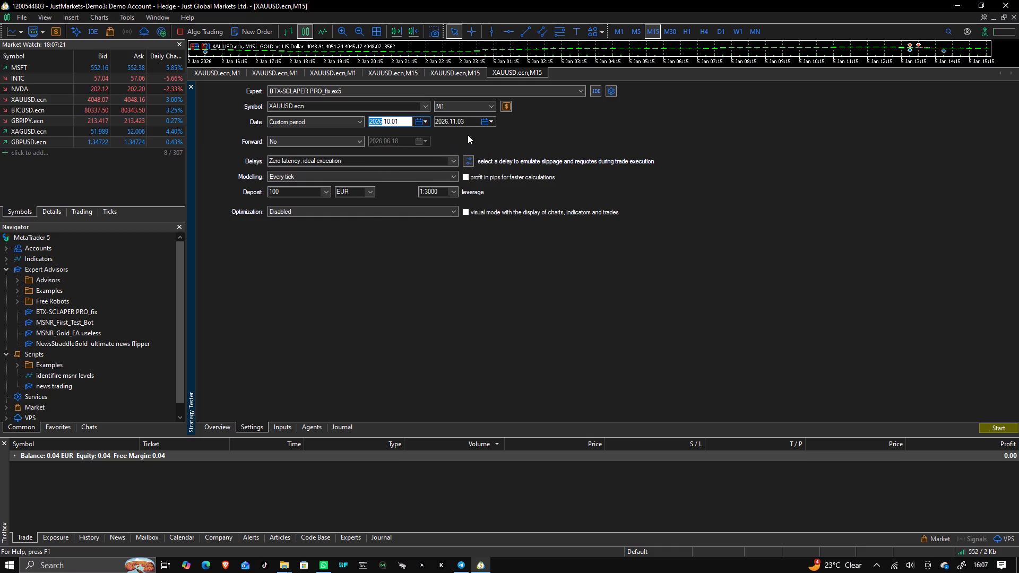
left_click(486, 124)
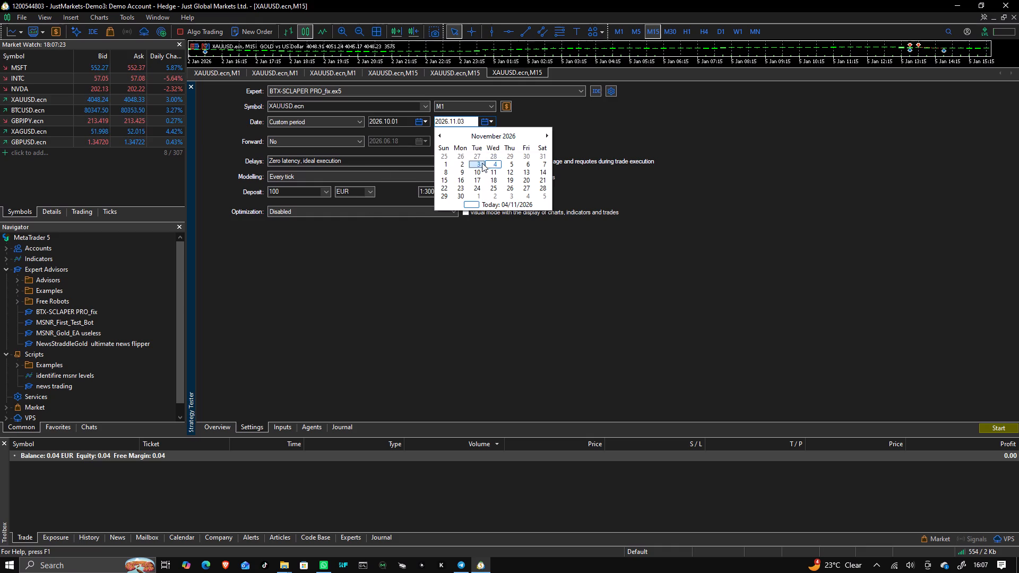
left_click(479, 164)
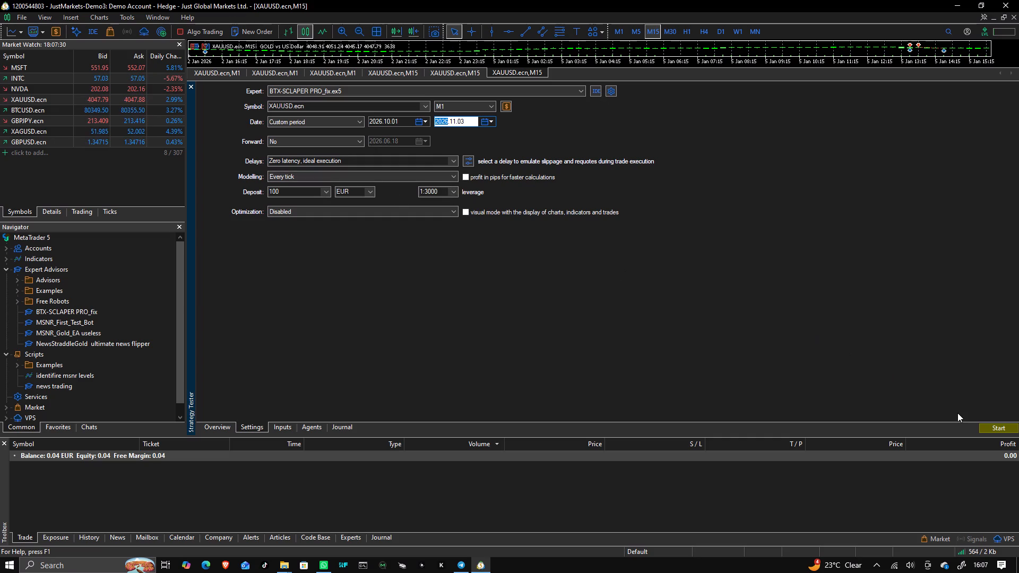
Start the backtest of BTX-SCLAPER PRO_fix on XAUUSD.ecn, M1, and let it run through.
left_click(1006, 432)
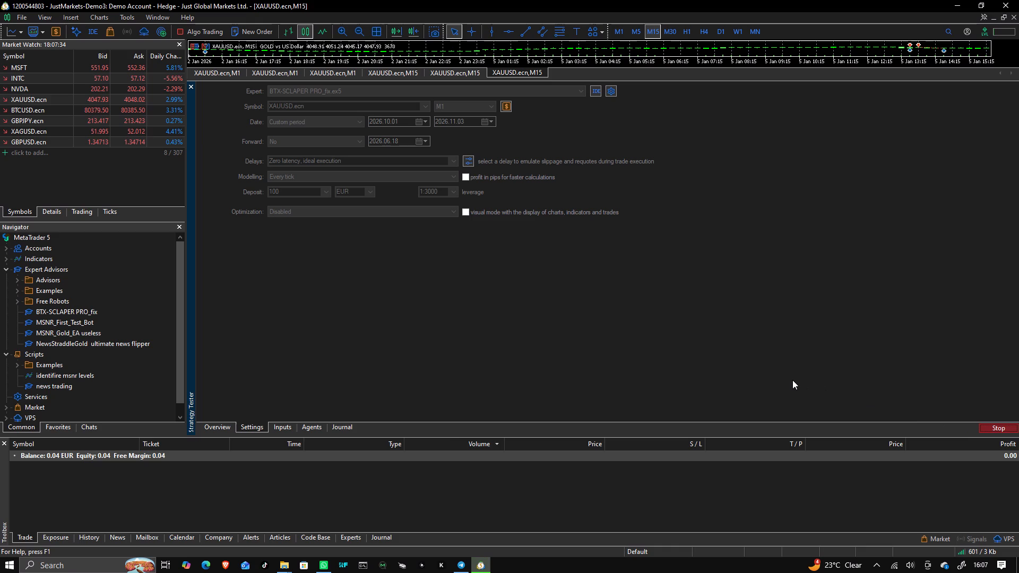
left_click(306, 424)
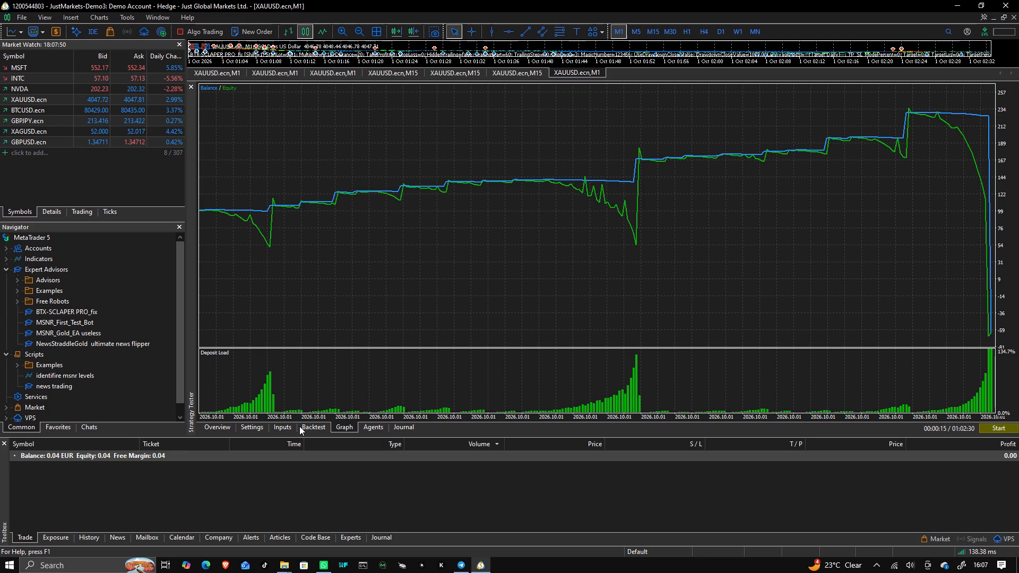
Examine the backtest report and the expert's input parameters in the Strategy Tester.
left_click(301, 426)
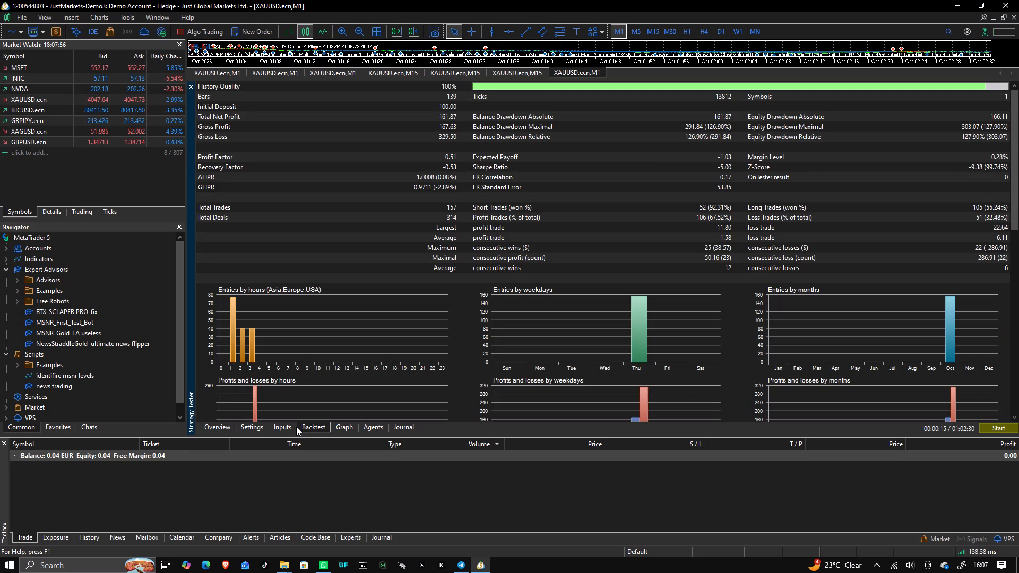
left_click(291, 427)
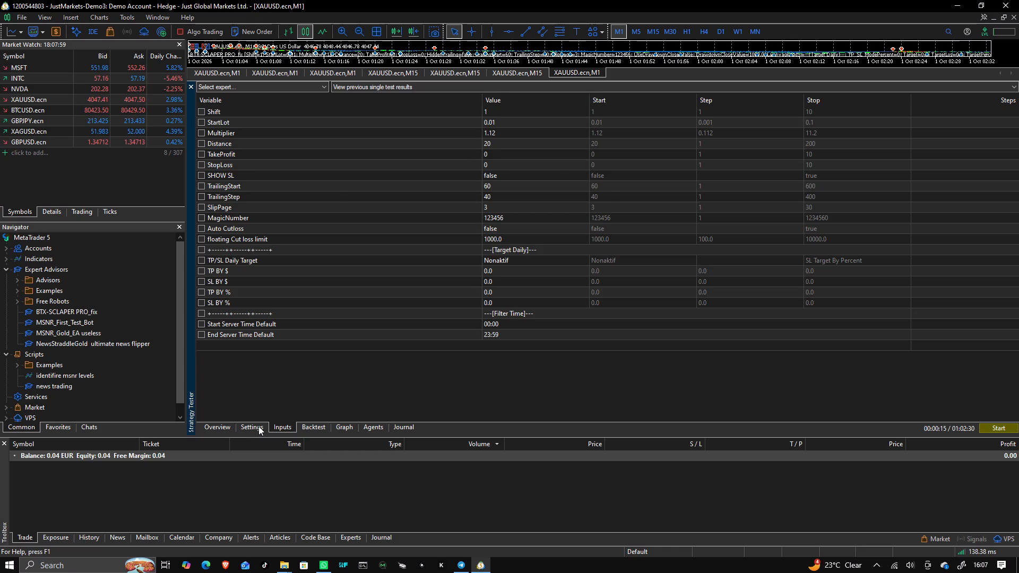
left_click(258, 426)
left_click(280, 423)
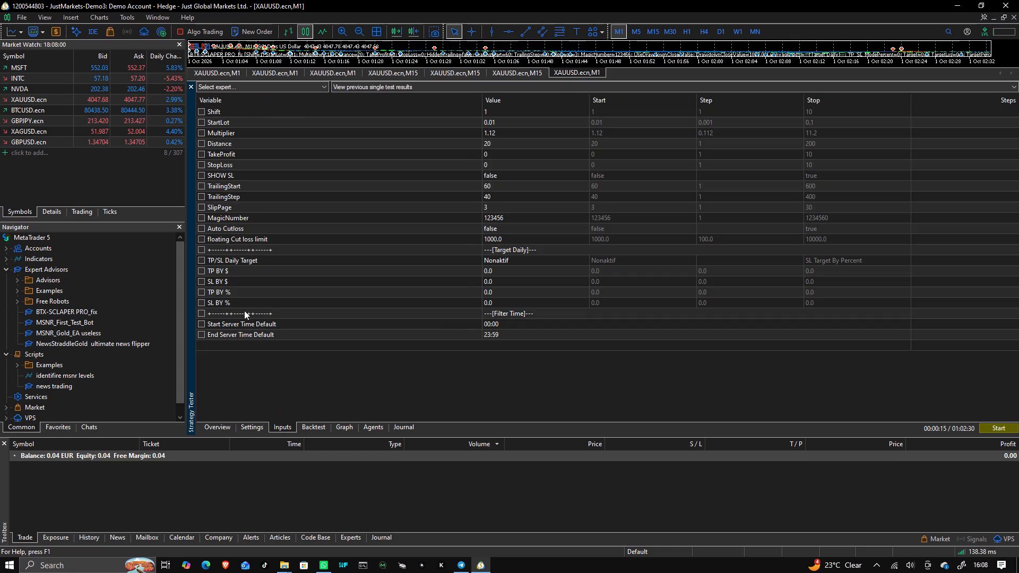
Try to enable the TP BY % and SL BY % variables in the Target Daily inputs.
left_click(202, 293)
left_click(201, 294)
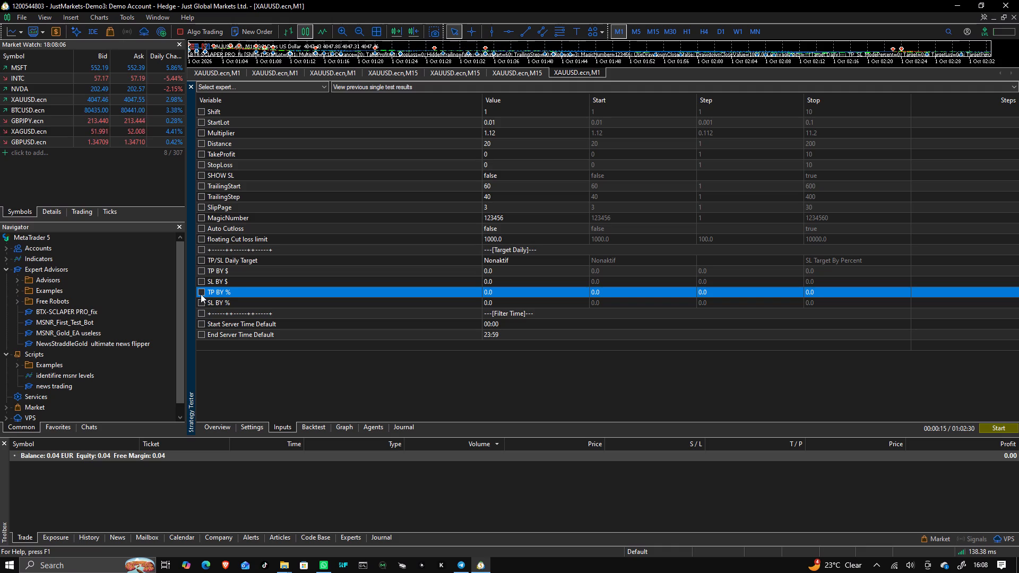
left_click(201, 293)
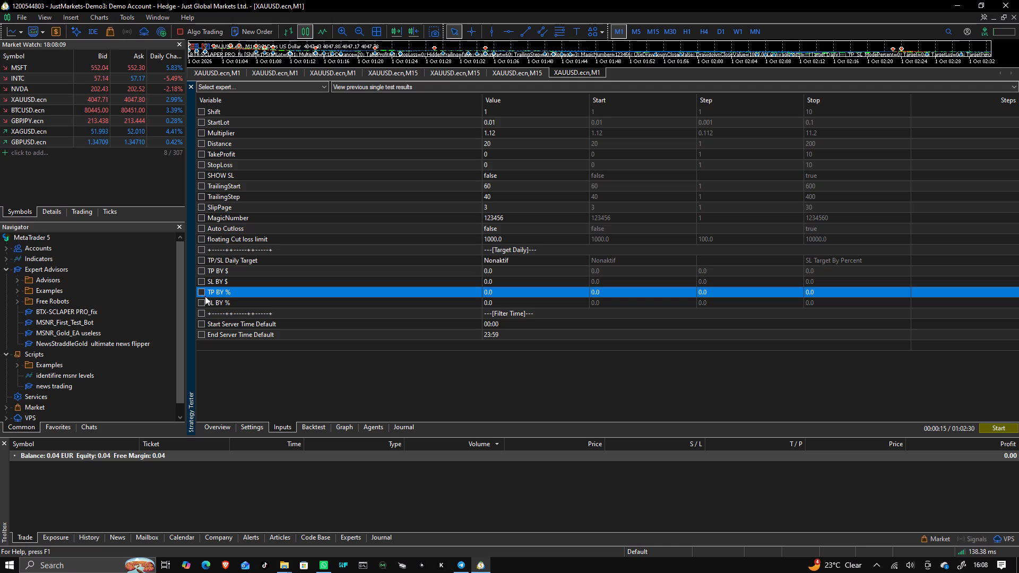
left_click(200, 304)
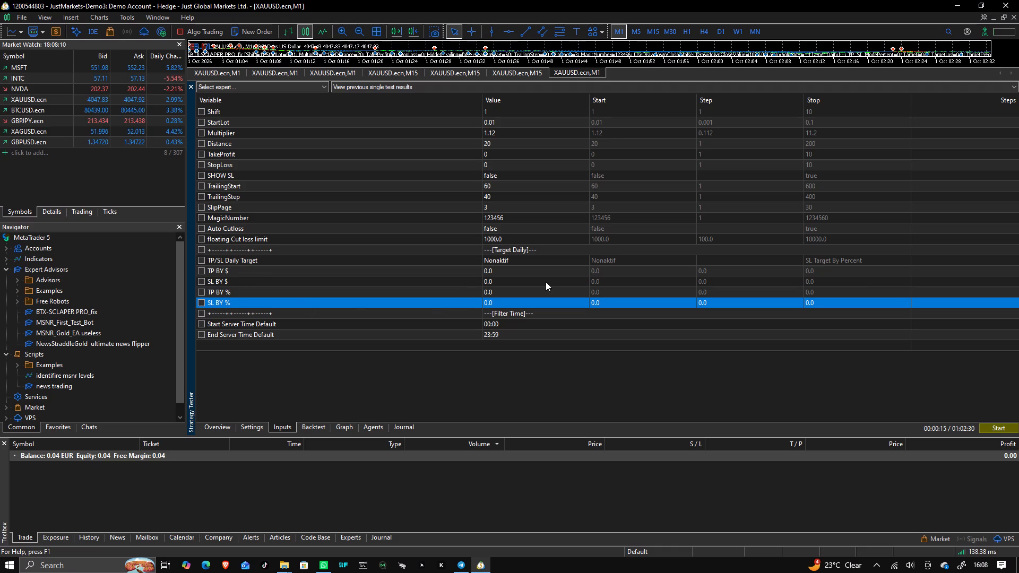
Set the TP BY % value to 100 in the Target Daily inputs of BTX-SCLAPER PRO_fix.
double_click(505, 282)
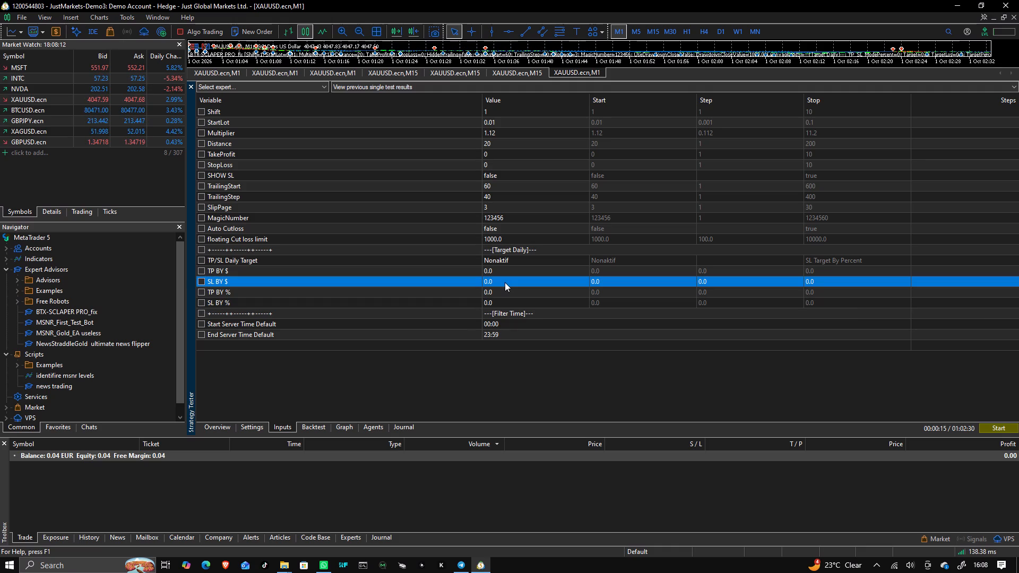
left_click(506, 288)
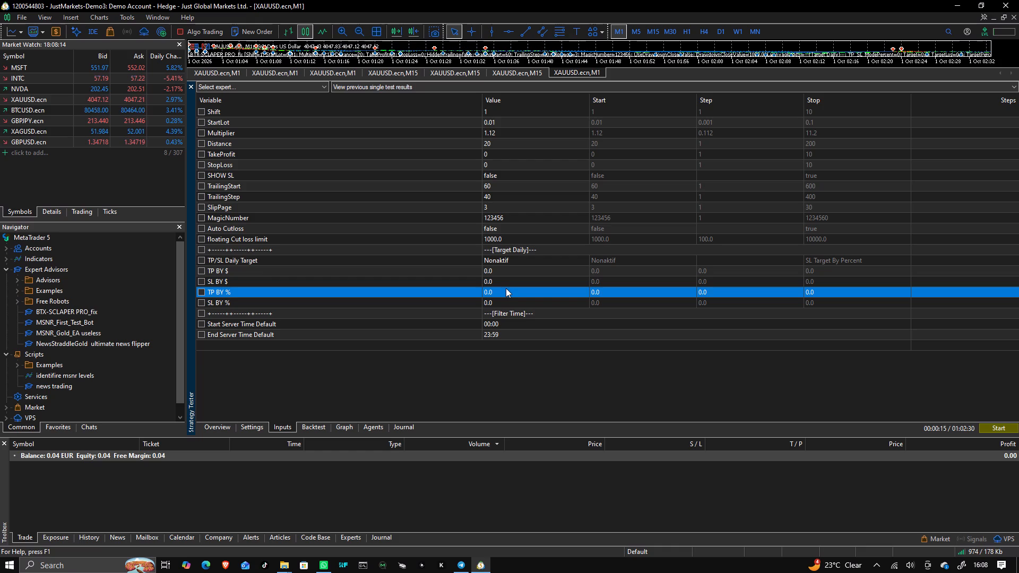
left_click(506, 288)
left_click(506, 288)
key("BackSpace")
key("BackSpace")
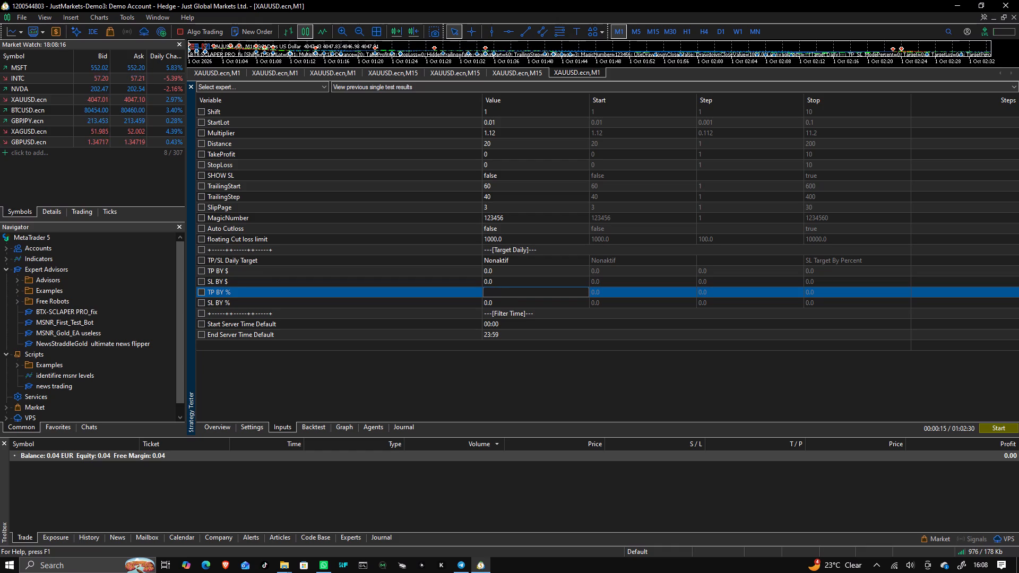
type("100")
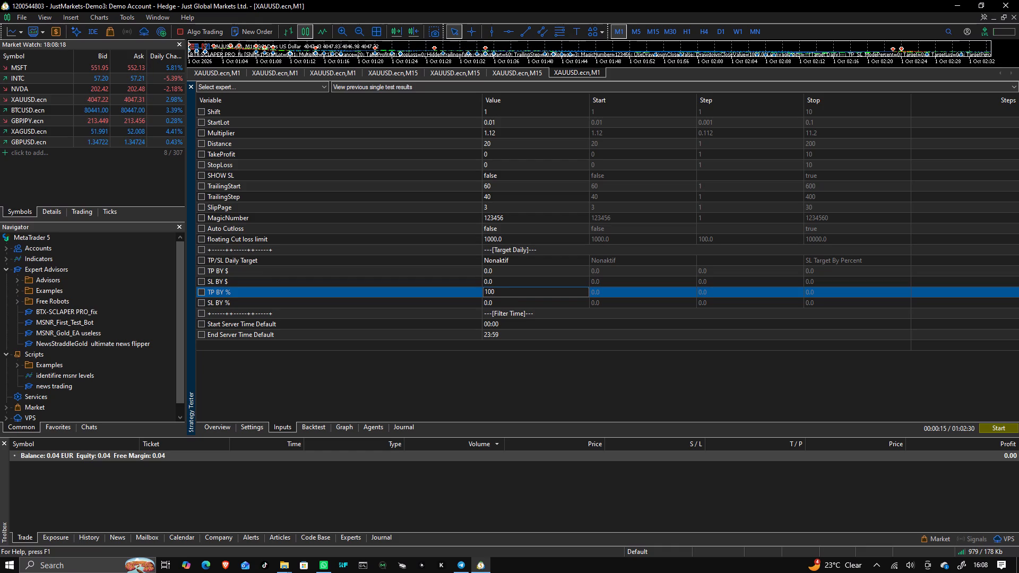
key("shift+percent")
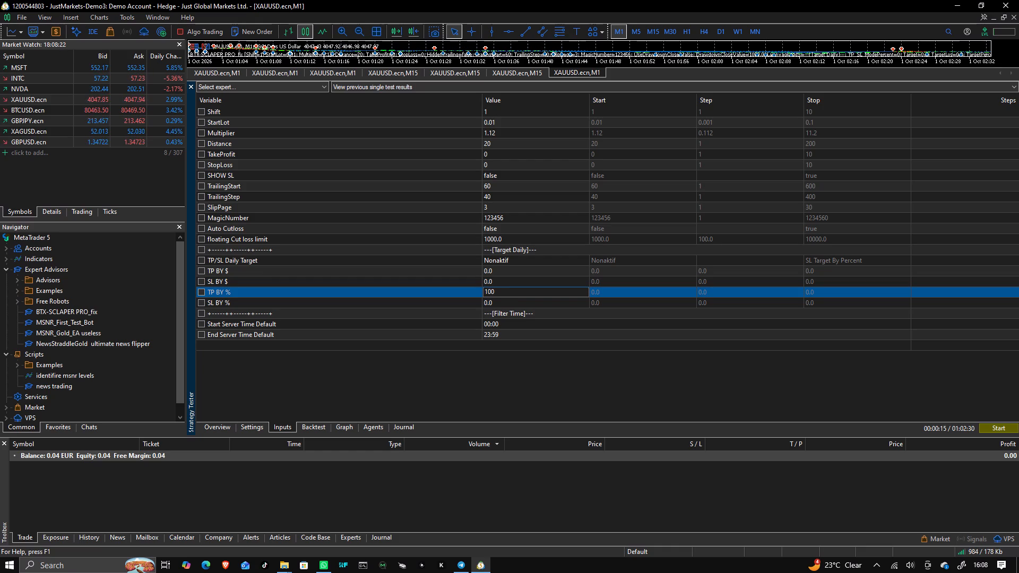
left_click(506, 302)
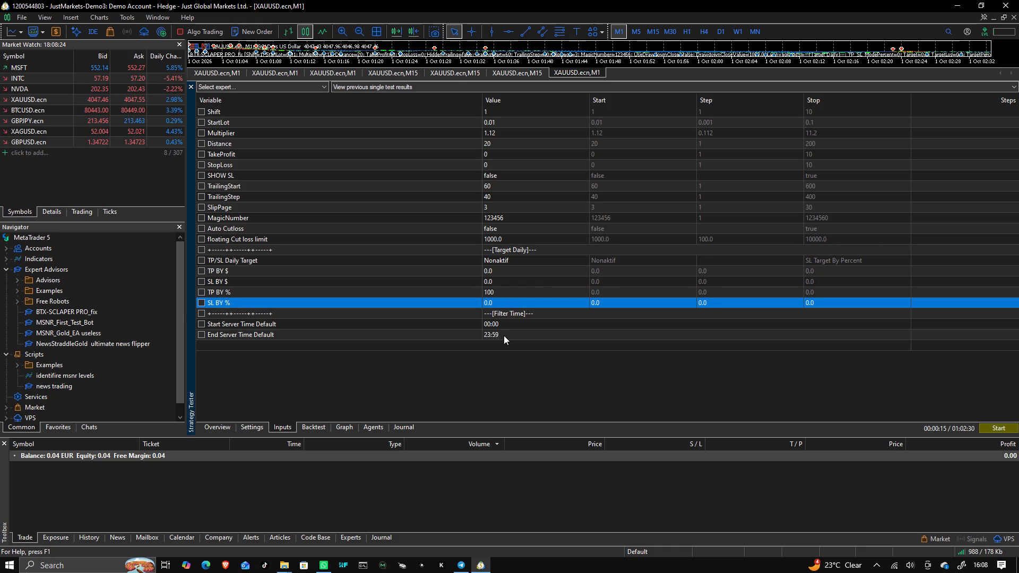
left_click(489, 357)
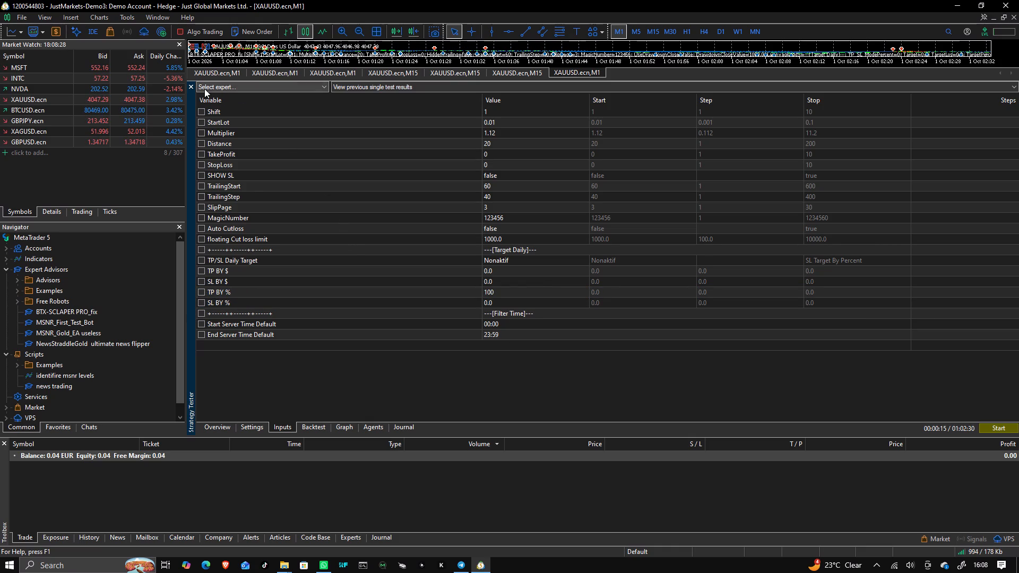
Switch the test timeframe to M5, run the backtest on XAUUSD.ecn and show its balance graph.
left_click(262, 426)
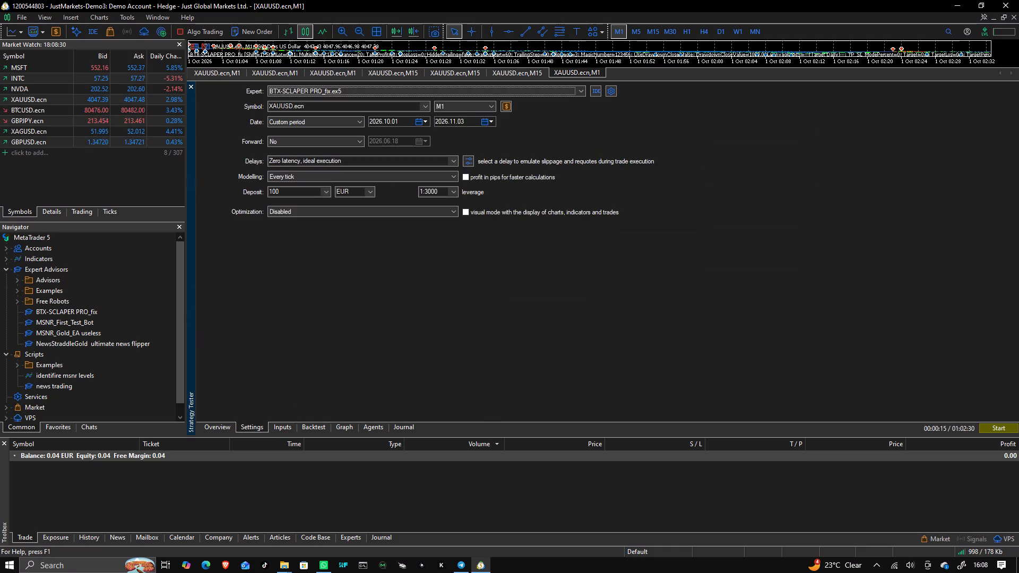
left_click(484, 104)
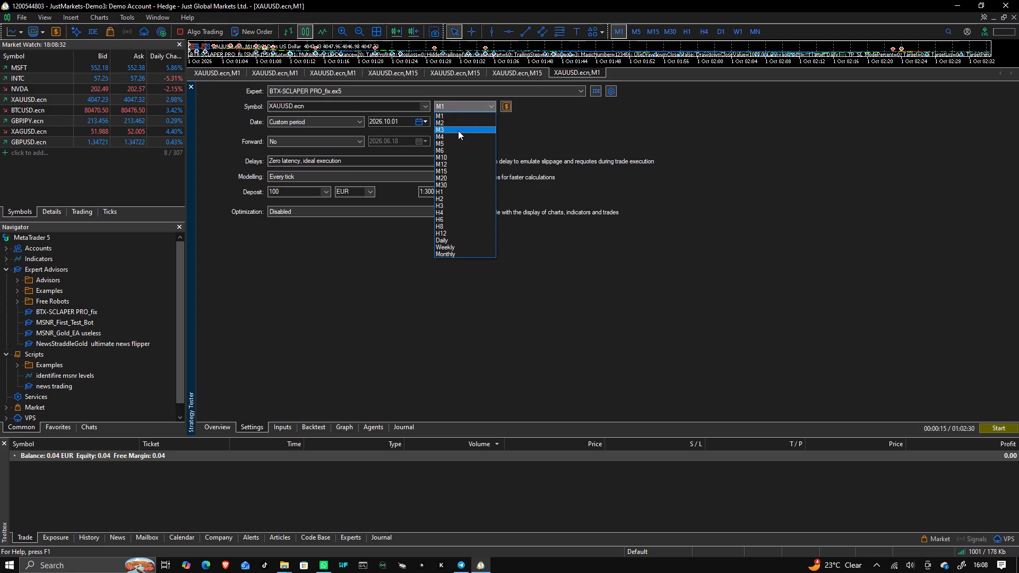
left_click(453, 142)
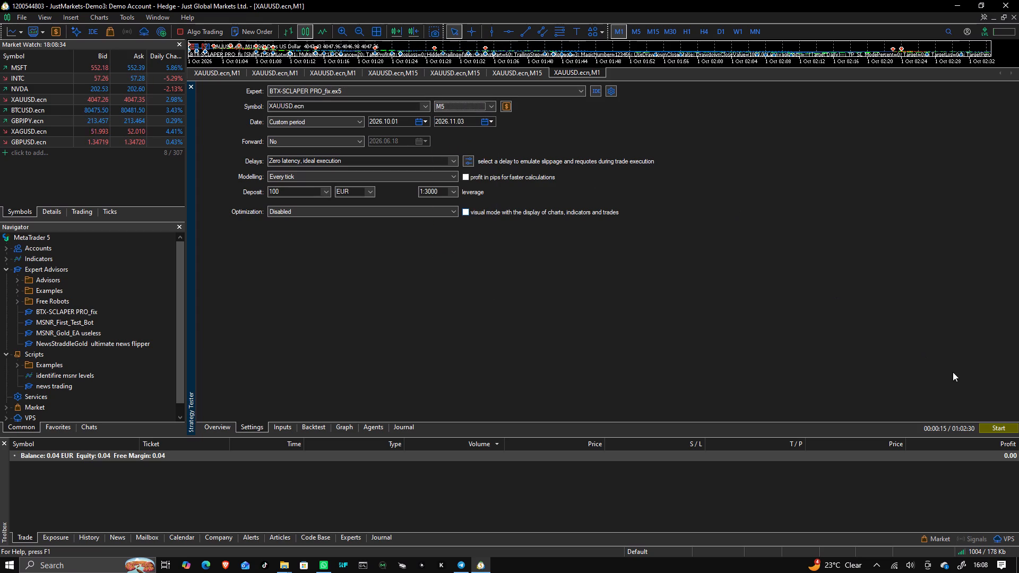
left_click(992, 427)
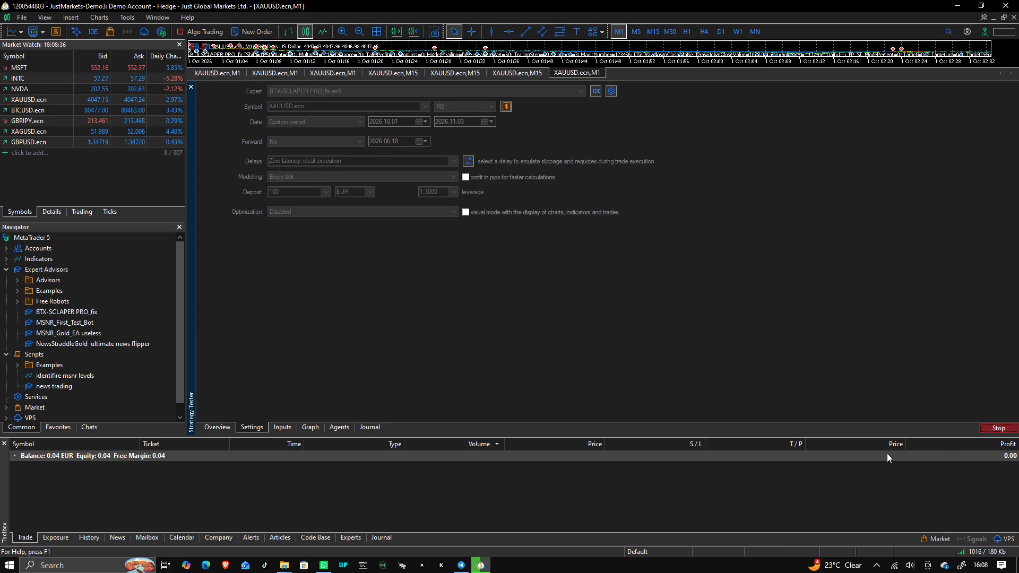
left_click(313, 427)
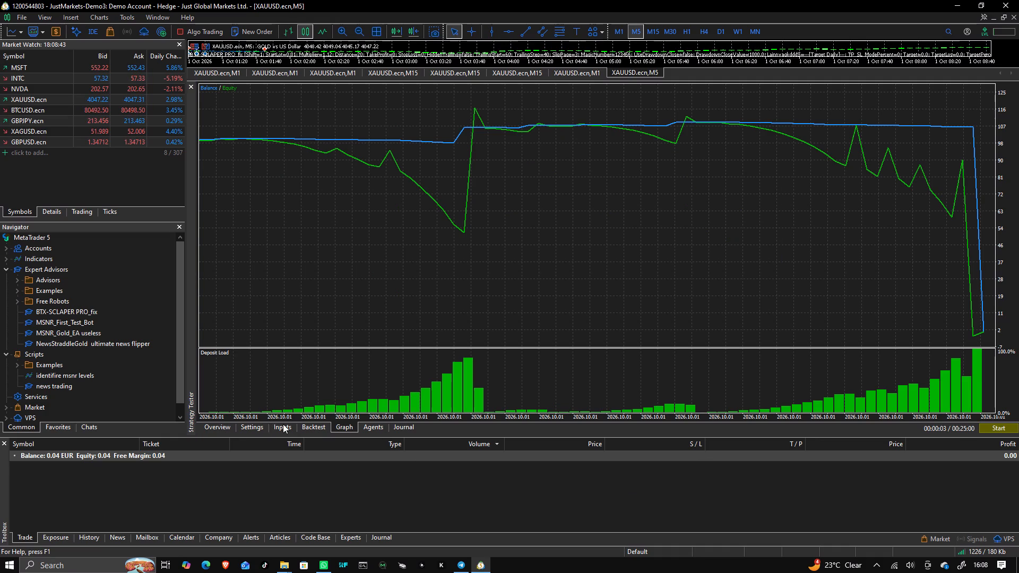
Switch the test timeframe to M3, rerun the backtest on XAUUSD.ecn and show its balance graph.
left_click(245, 424)
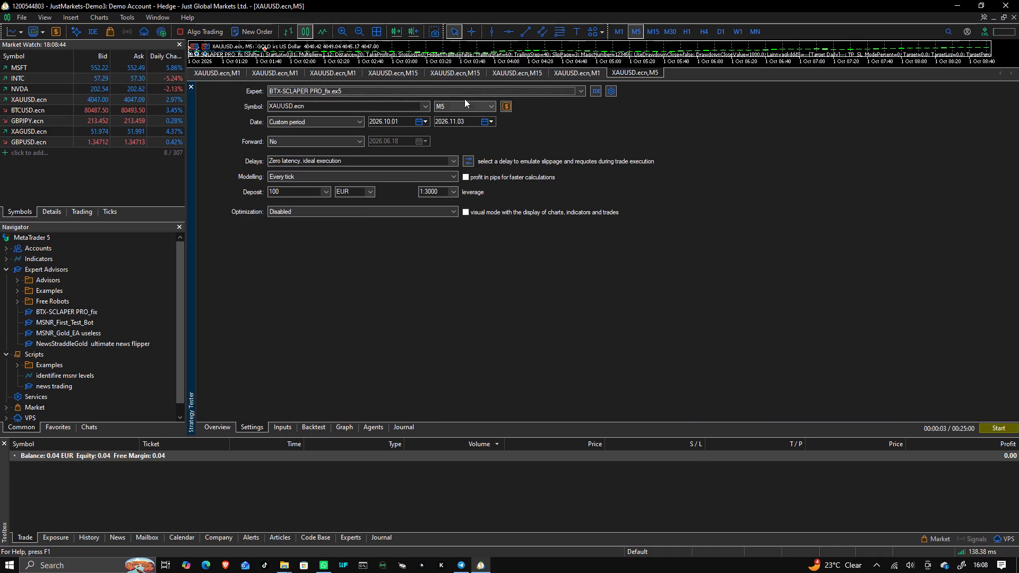
left_click(454, 99)
left_click(455, 103)
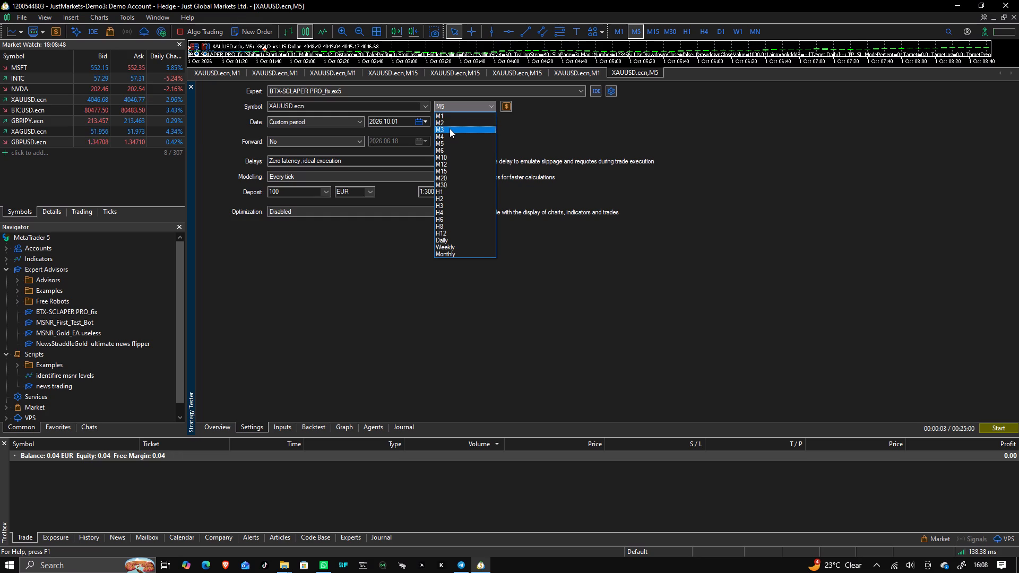
left_click(450, 128)
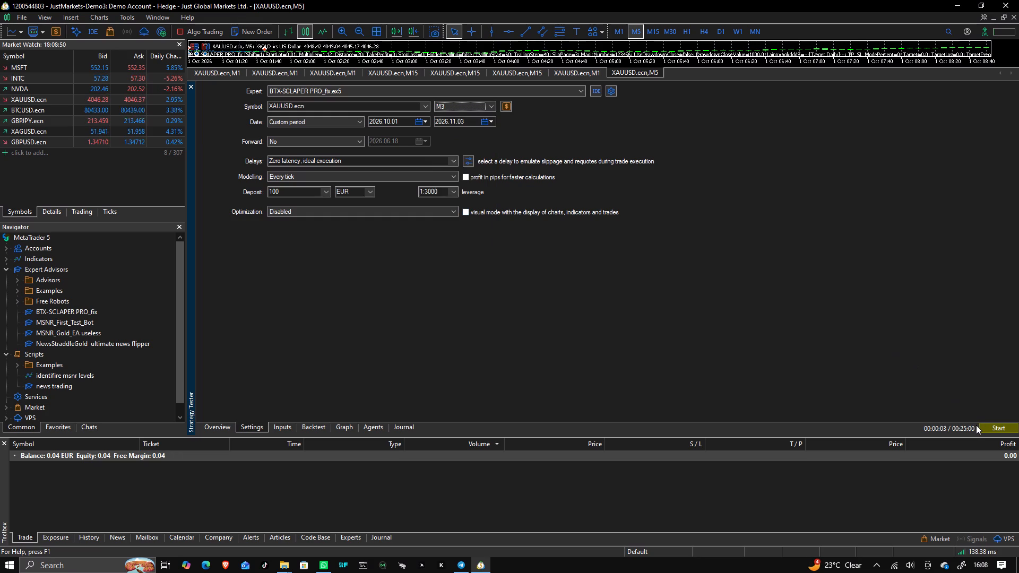
left_click(984, 424)
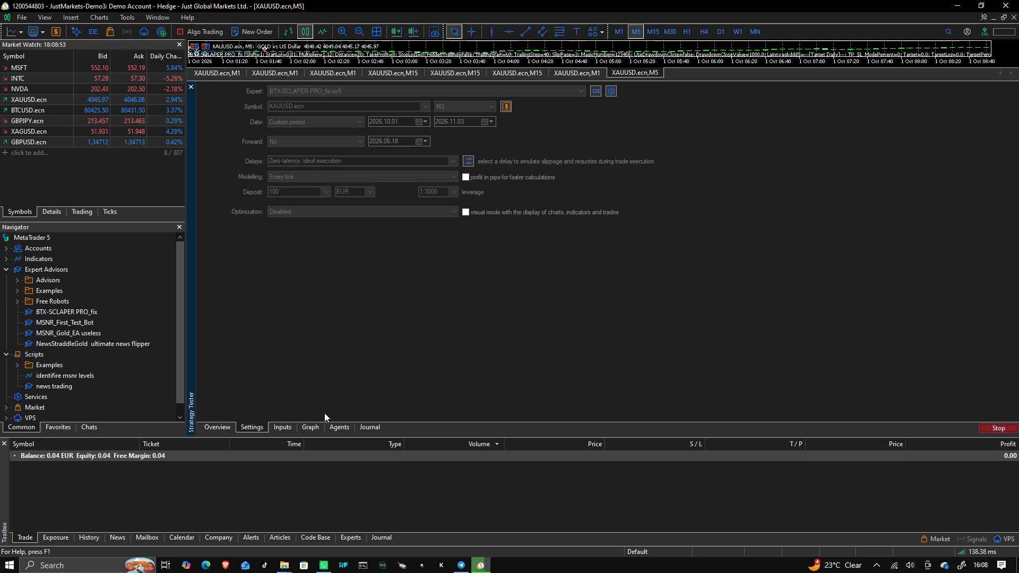
left_click(314, 426)
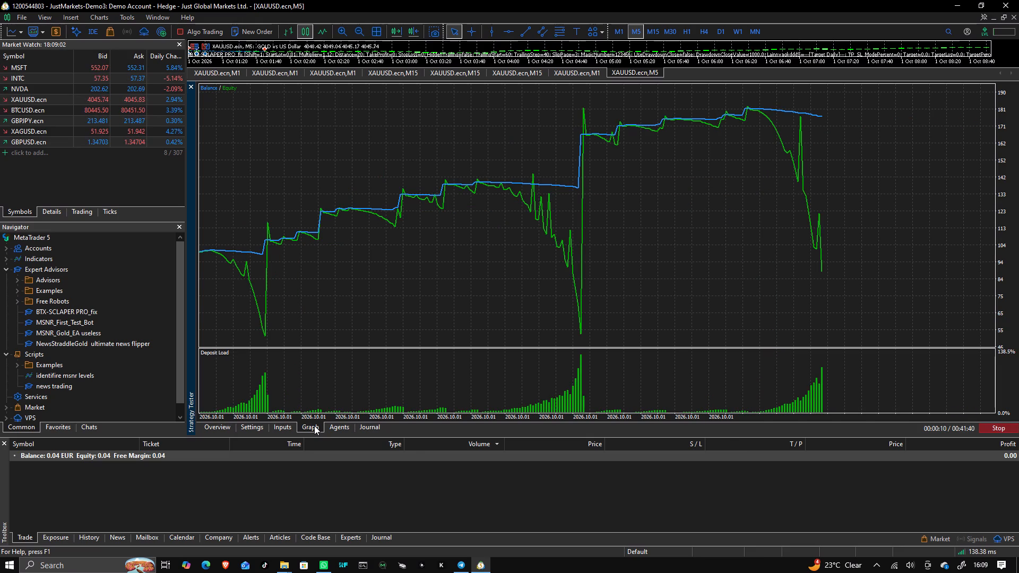
Examine the balance/equity graph and the backtest report of the M3 test.
left_click_drag(426, 274, 453, 274)
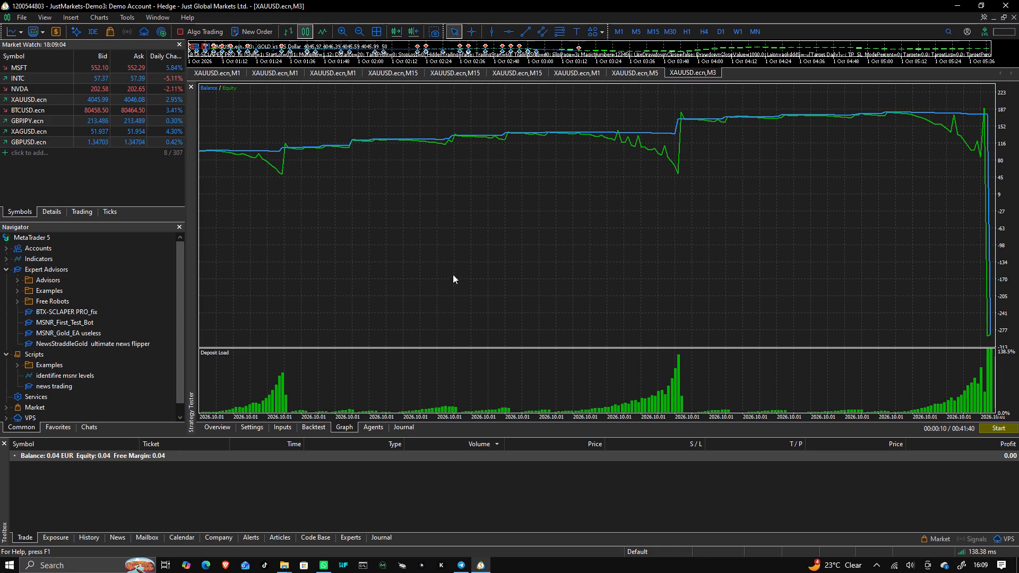
left_click_drag(453, 274, 471, 274)
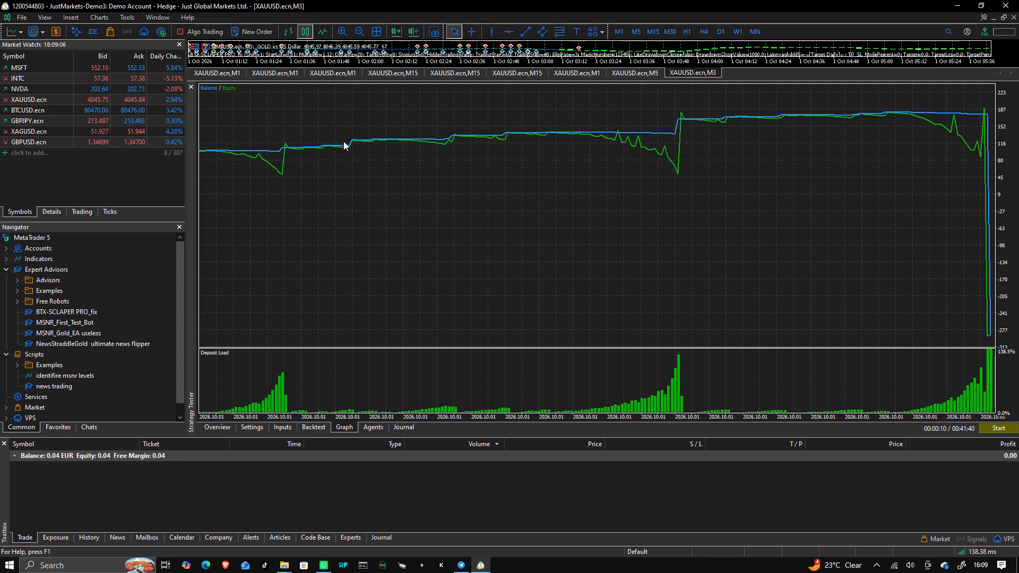
left_click(313, 427)
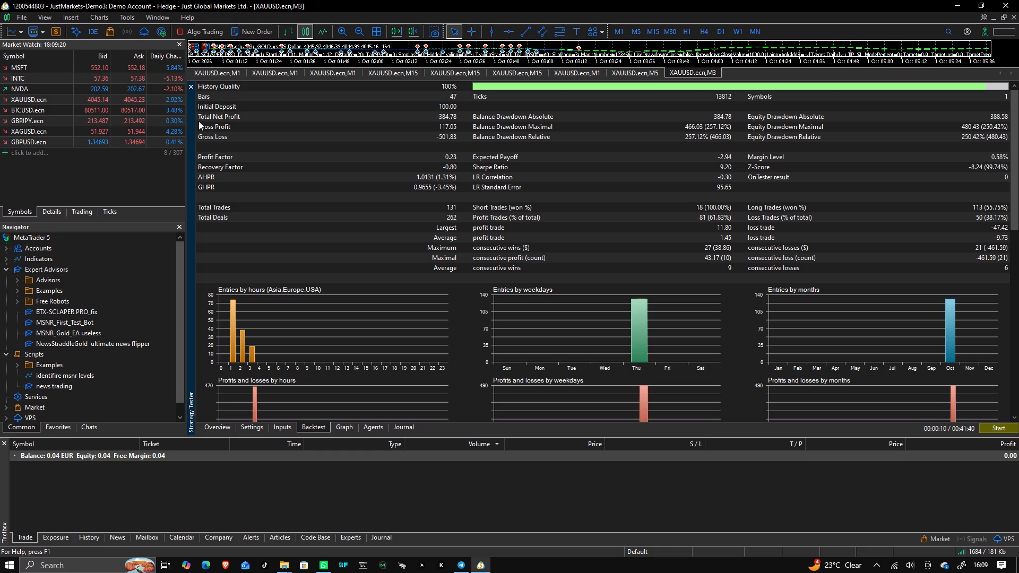
Close the Strategy Tester and examine the price action and test trades on the XAUUSD.ecn M3 chart.
left_click(194, 90)
left_click_drag(403, 145, 347, 151)
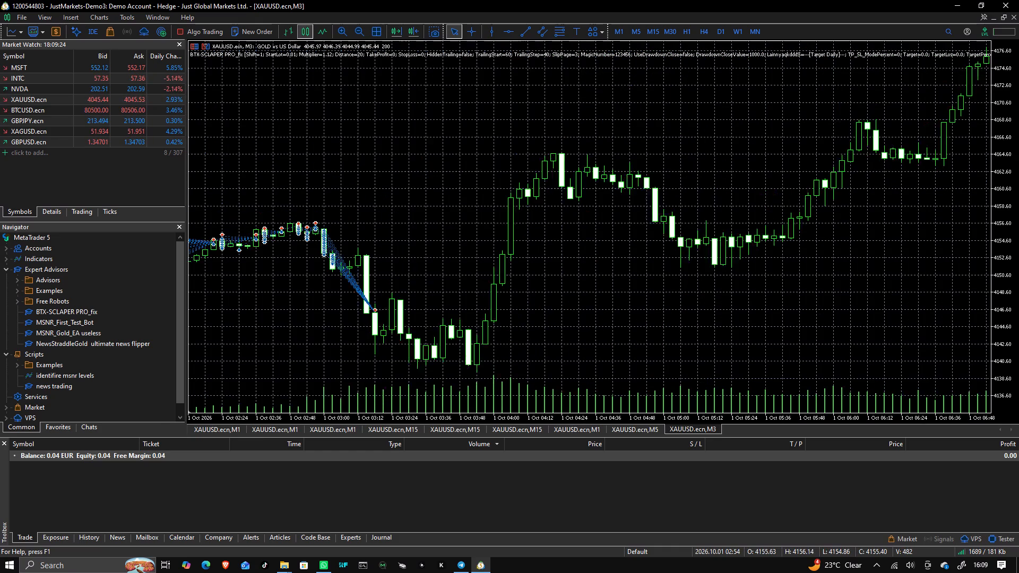
left_click_drag(347, 151, 236, 154)
left_click_drag(445, 189, 283, 156)
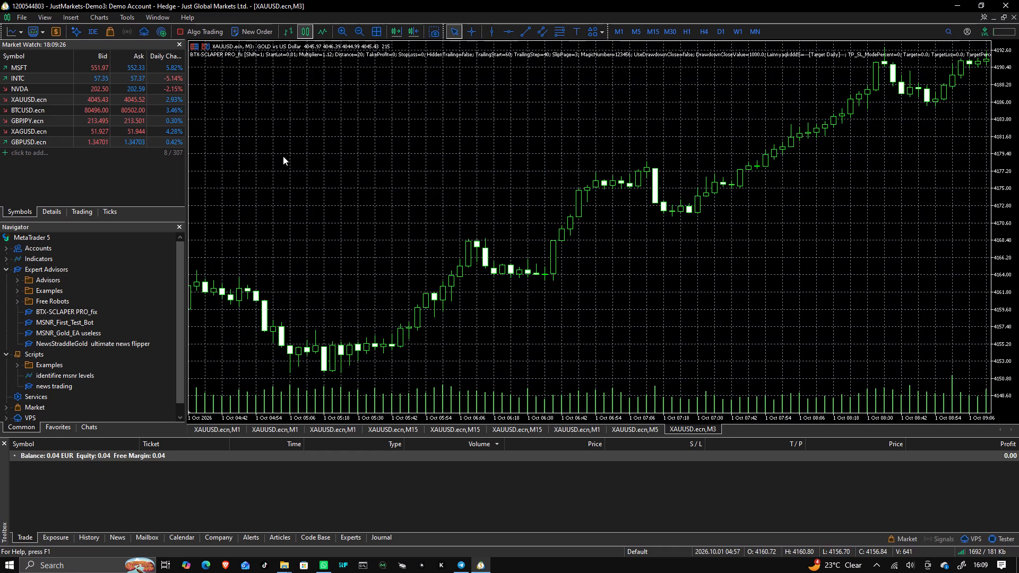
left_click_drag(283, 156, 427, 192)
right_click(427, 192)
scroll(467, 390, "down", 1)
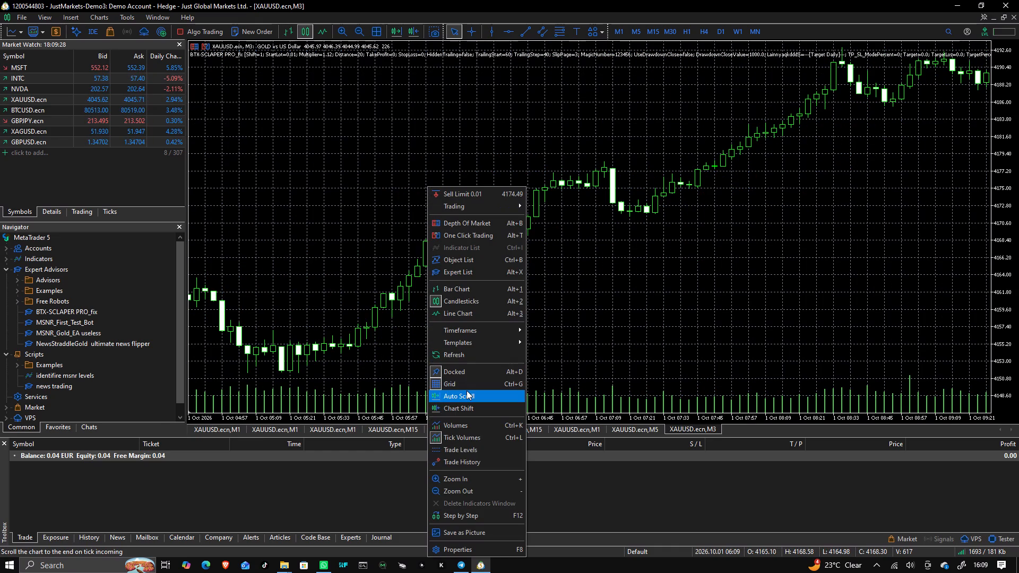
scroll(467, 390, "down", 1)
left_click(709, 300)
left_click_drag(709, 300, 584, 340)
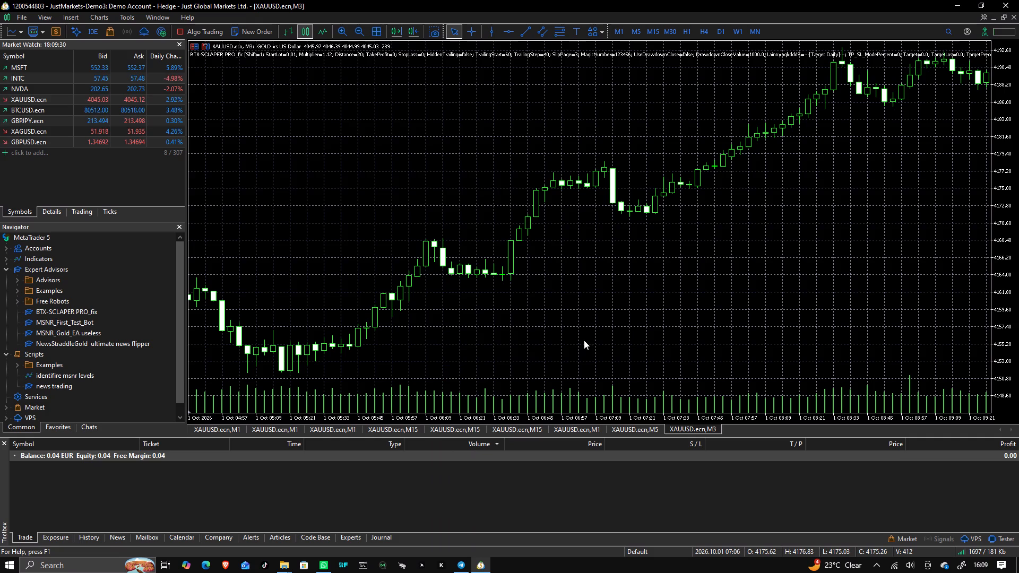
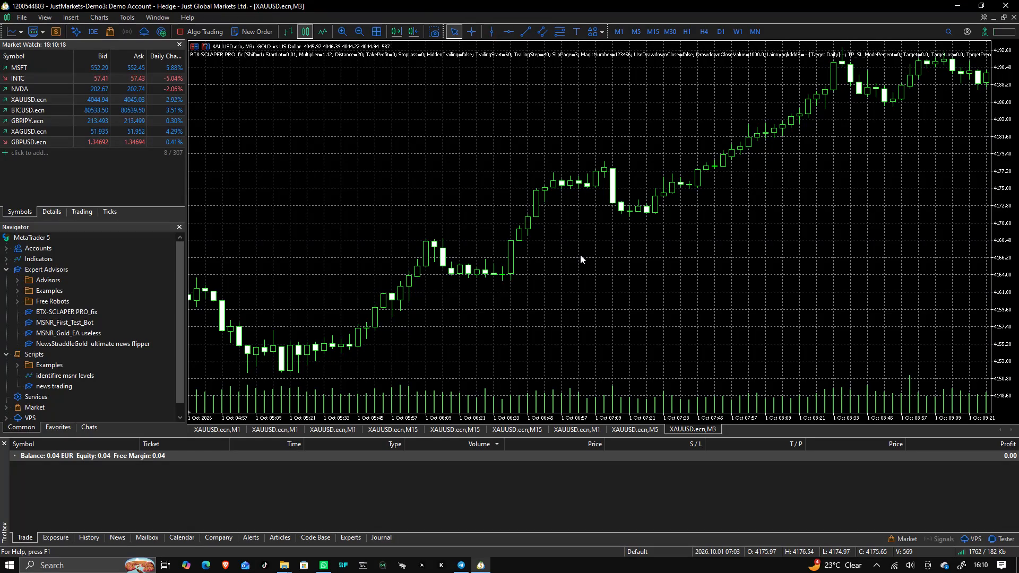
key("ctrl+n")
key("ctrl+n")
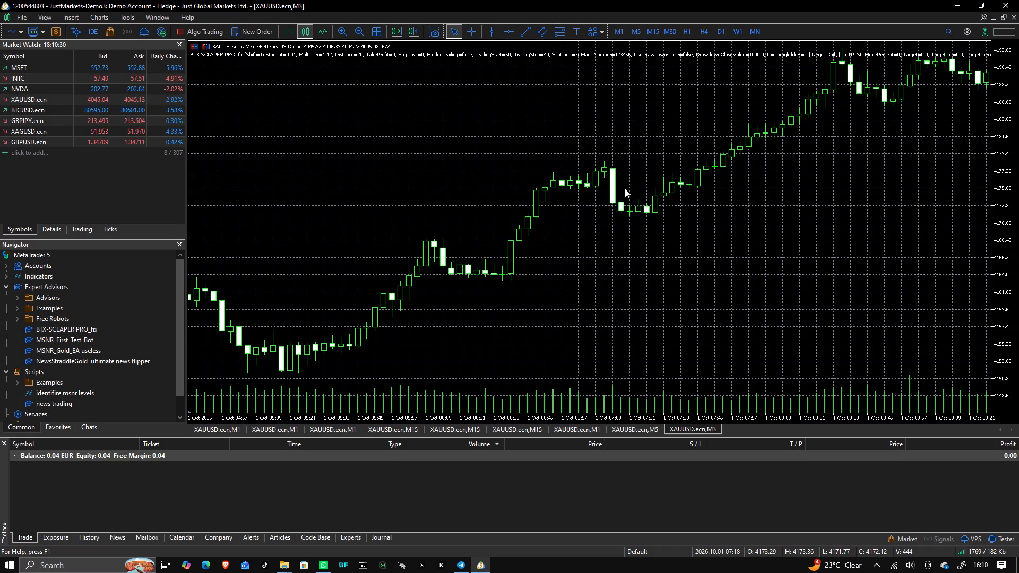
Switch the XAUUSD.ecn M3 chart to the M1 timeframe.
scroll(533, 91, "up", 1)
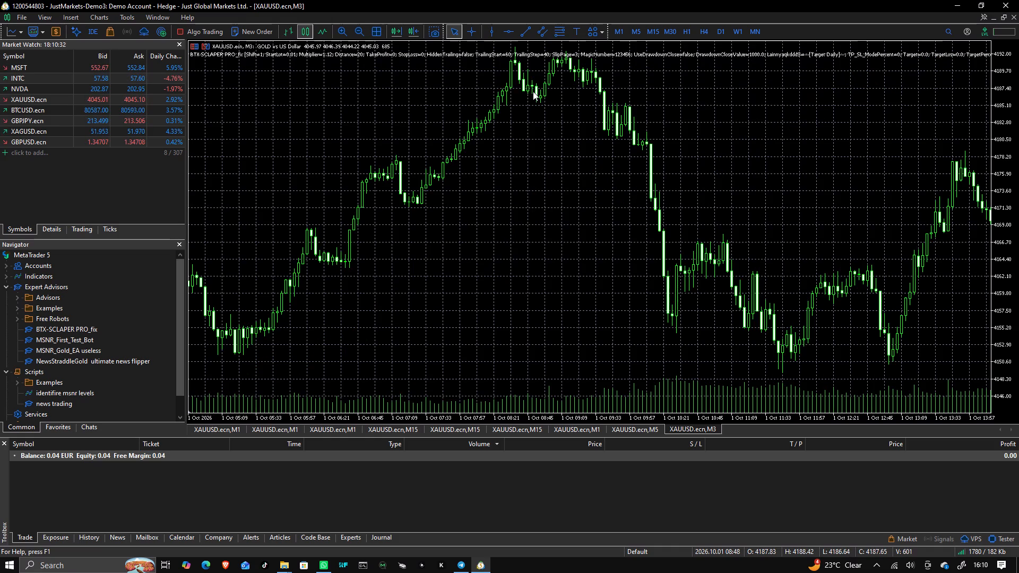
left_click_drag(547, 137, 364, 154)
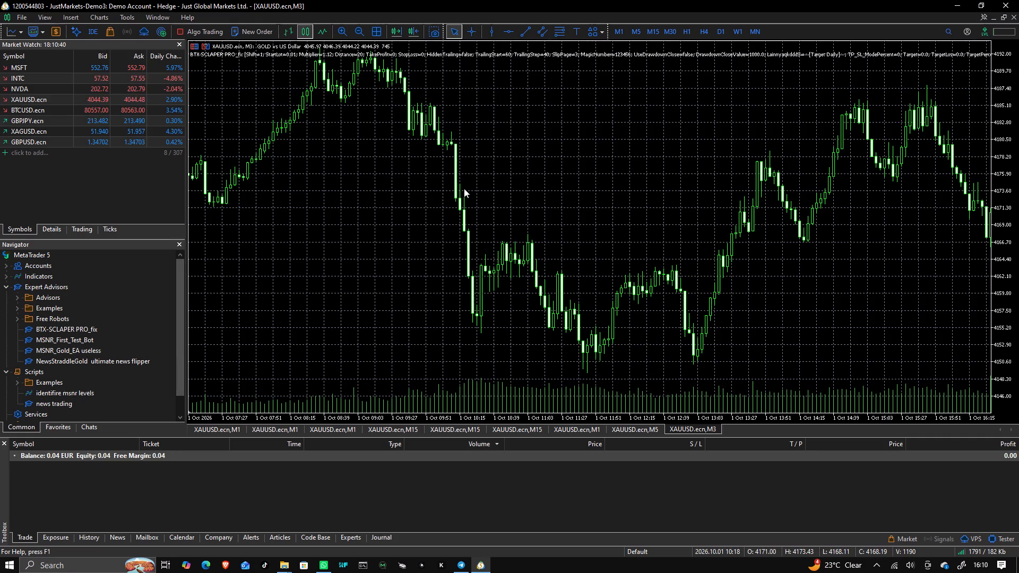
key("1")
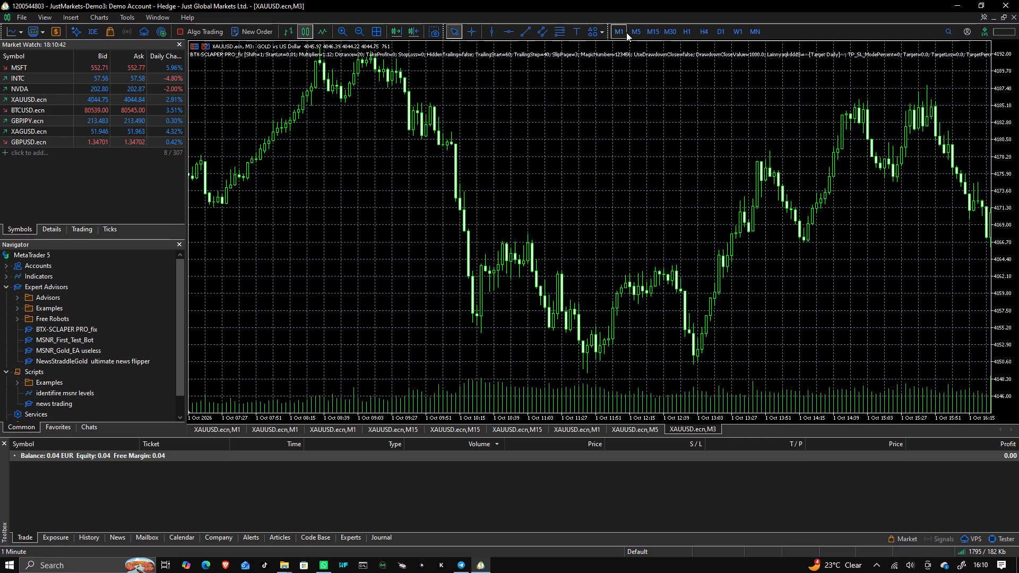
left_click(625, 32)
Examine the 1 October price action on the XAUUSD.ecn M1 chart, moving forward from the morning into the late afternoon.
left_click_drag(567, 237, 471, 237)
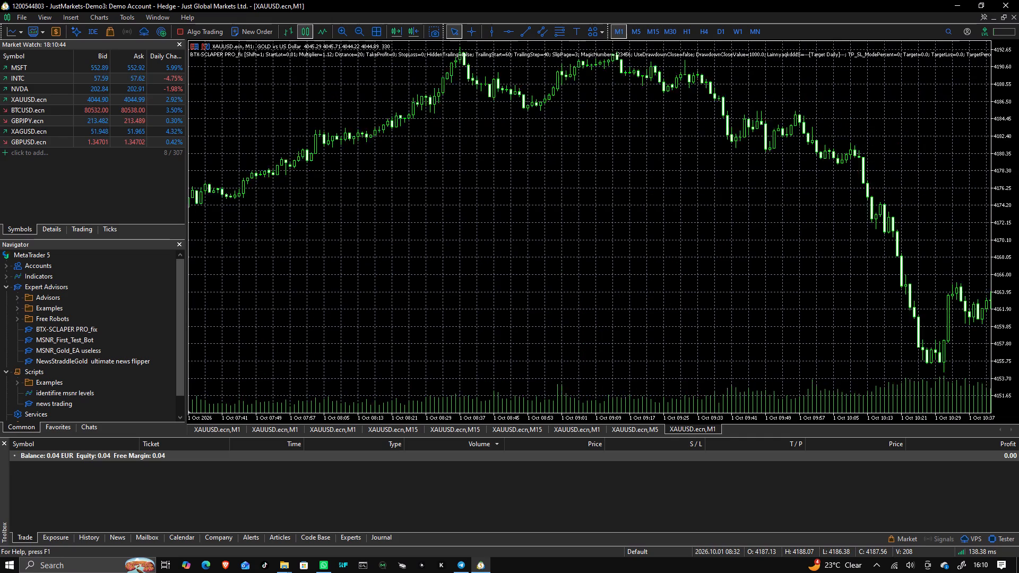
left_click_drag(471, 237, 436, 239)
left_click_drag(762, 268, 522, 321)
left_click_drag(808, 254, 664, 272)
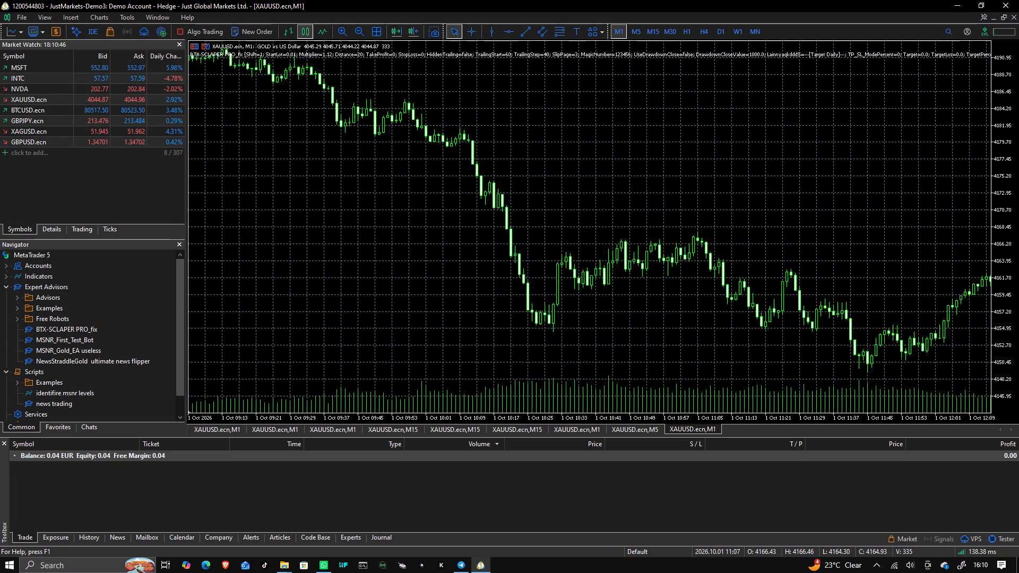
left_click_drag(664, 272, 547, 292)
left_click_drag(830, 245, 558, 281)
left_click_drag(850, 245, 508, 268)
left_click_drag(746, 260, 453, 314)
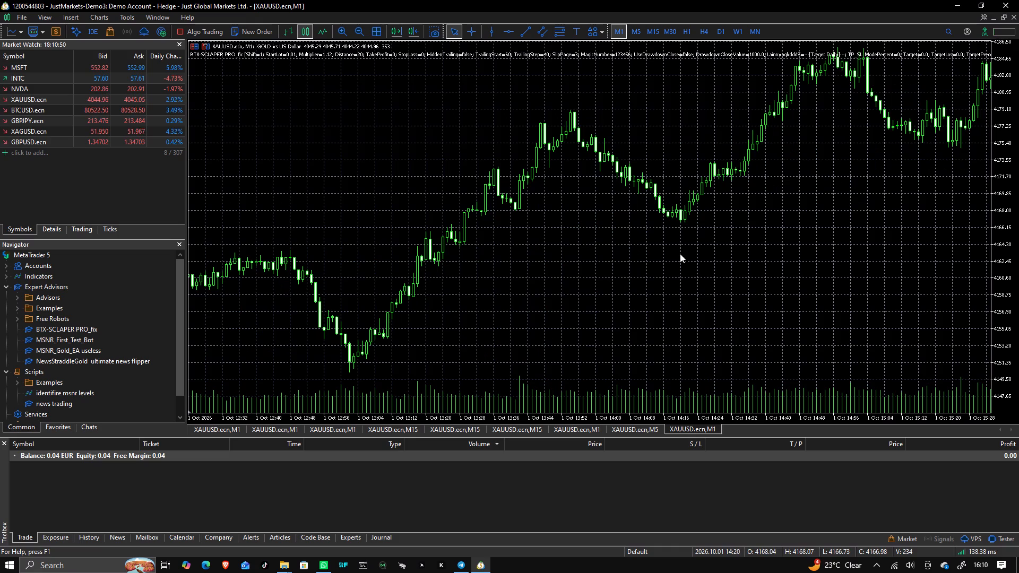
left_click_drag(680, 254, 227, 357)
left_click_drag(598, 254, 342, 271)
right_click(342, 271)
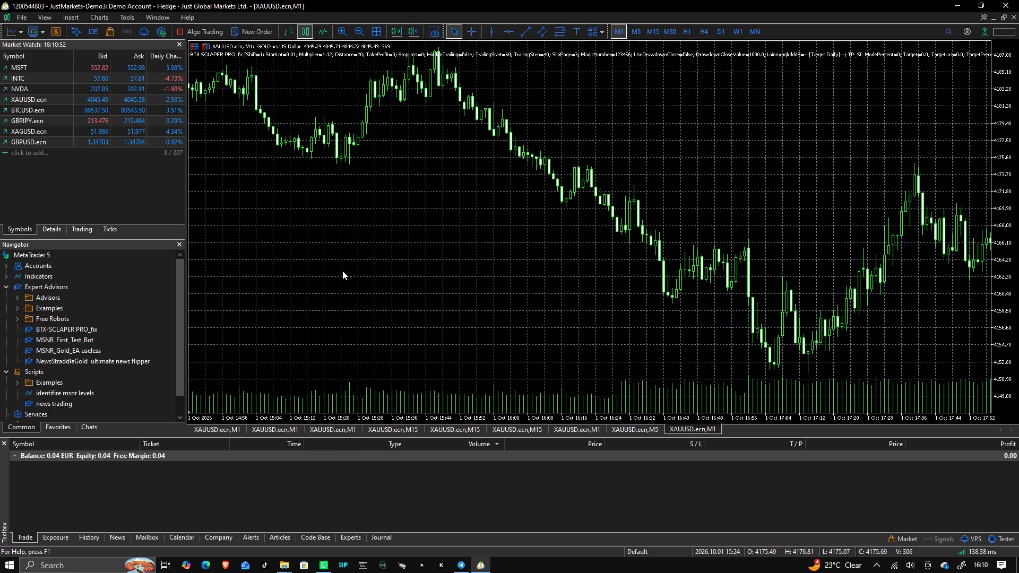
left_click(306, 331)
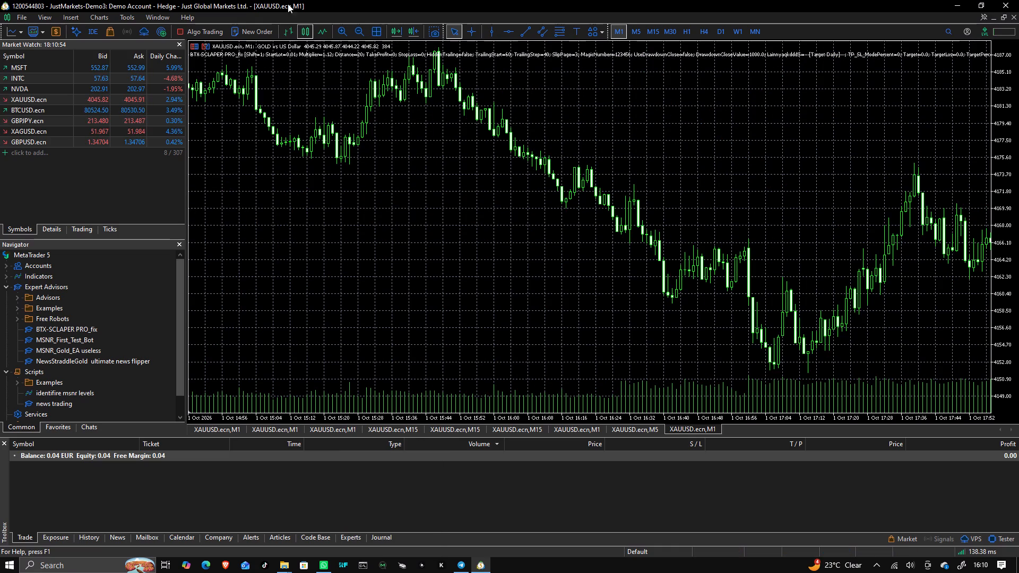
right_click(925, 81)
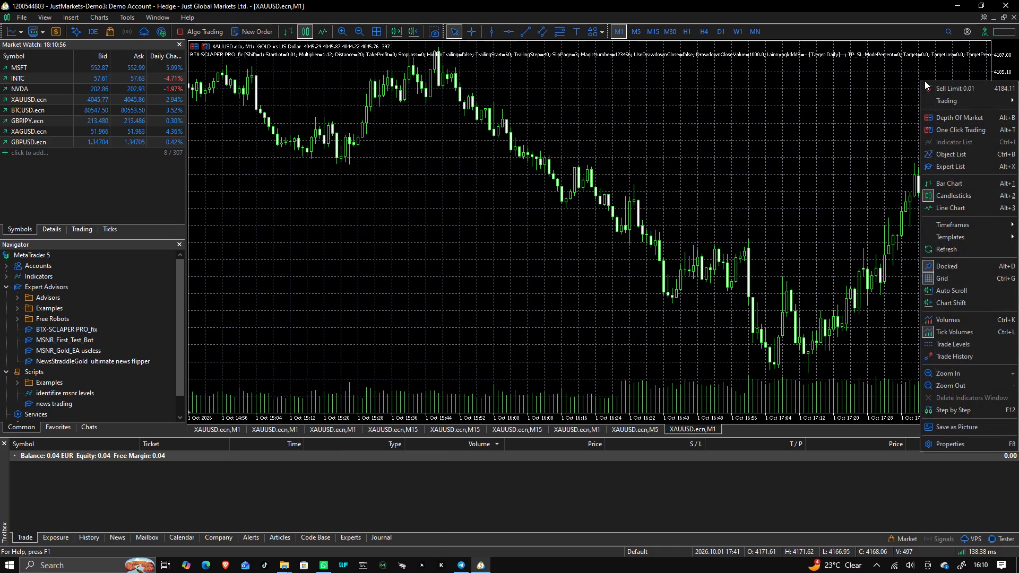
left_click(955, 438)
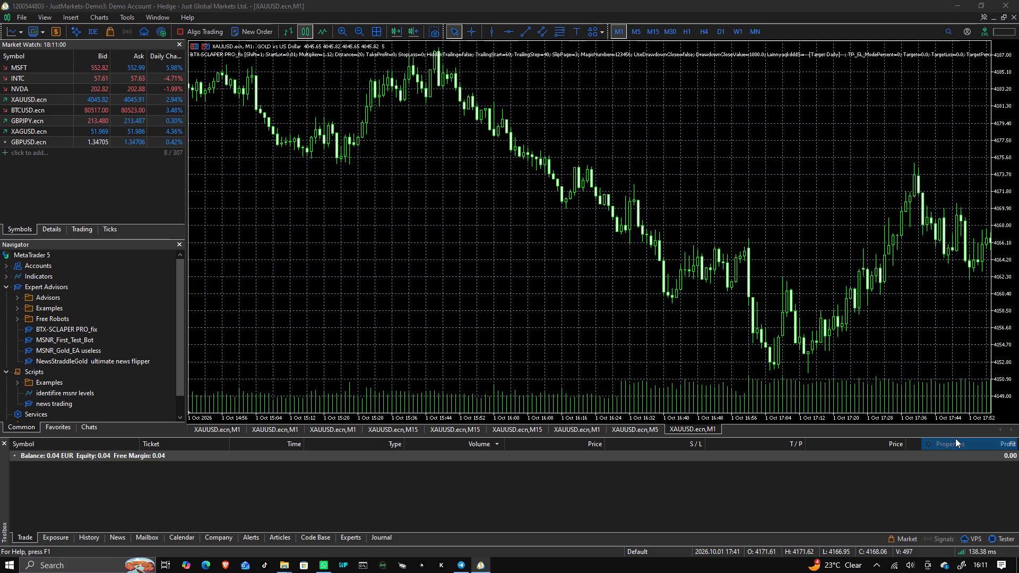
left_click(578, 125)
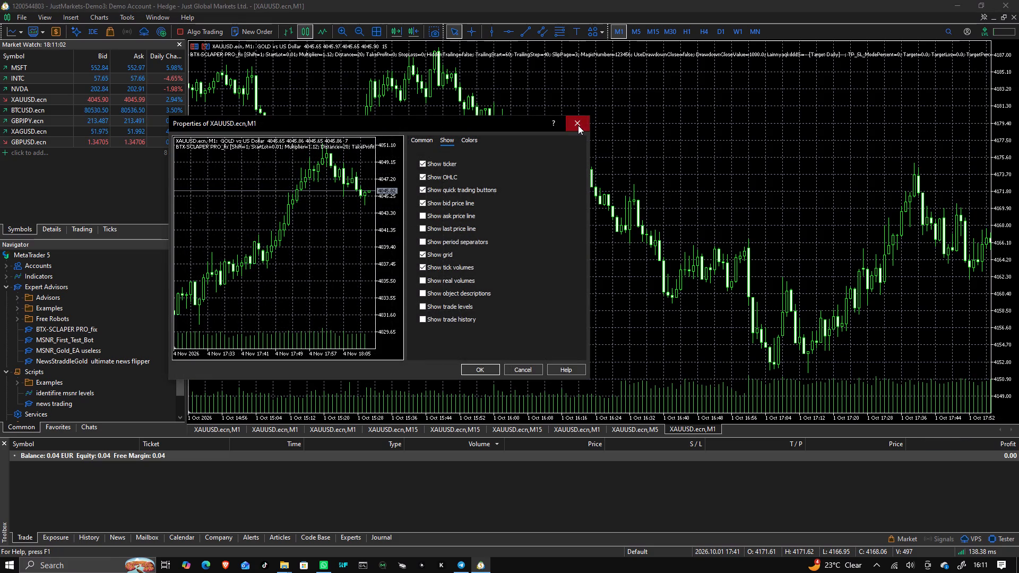
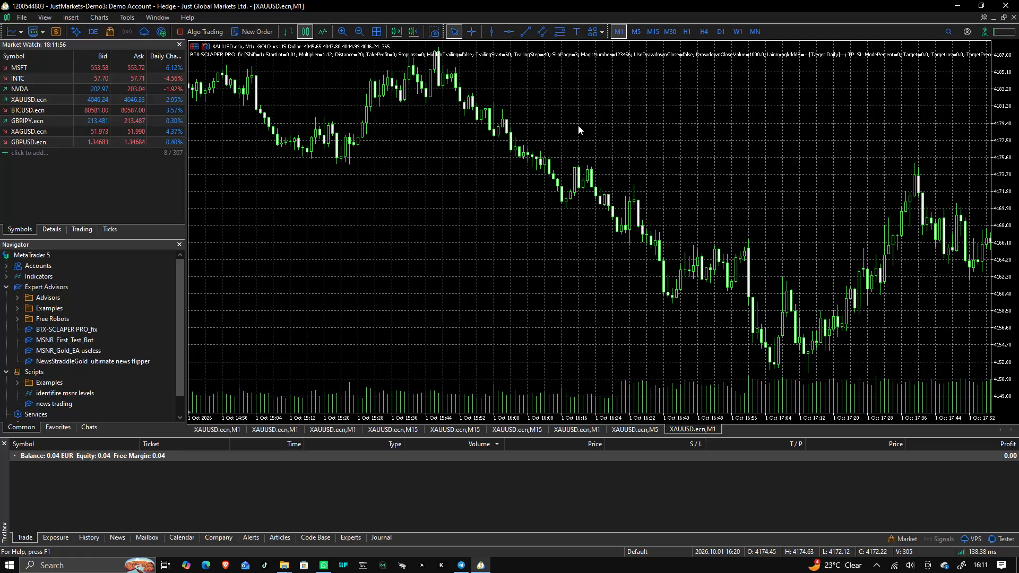
Tile all open chart windows and close three surplus XAUUSD.ecn charts: one M15 and two M1.
key("alt+r")
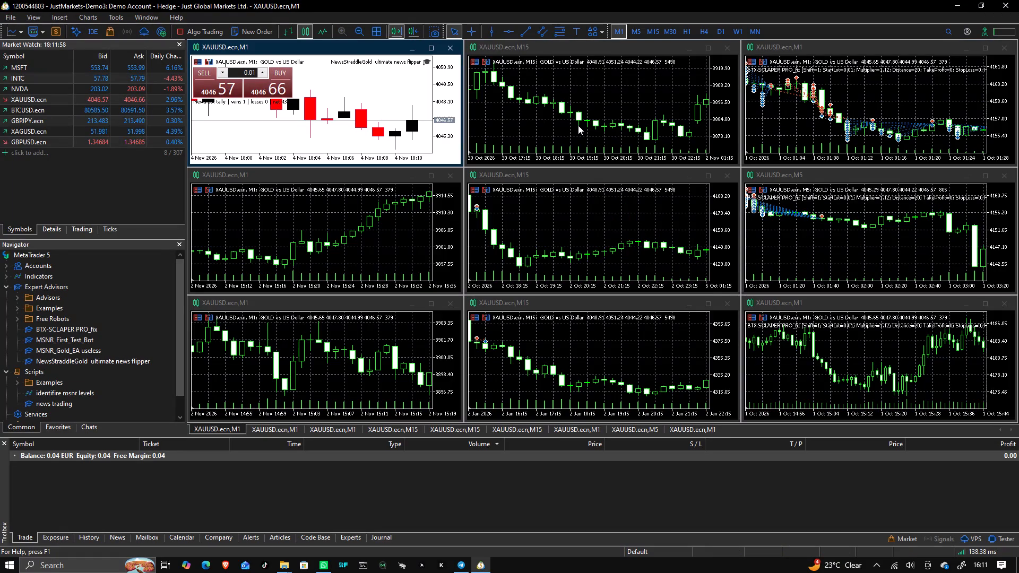
left_click(732, 179)
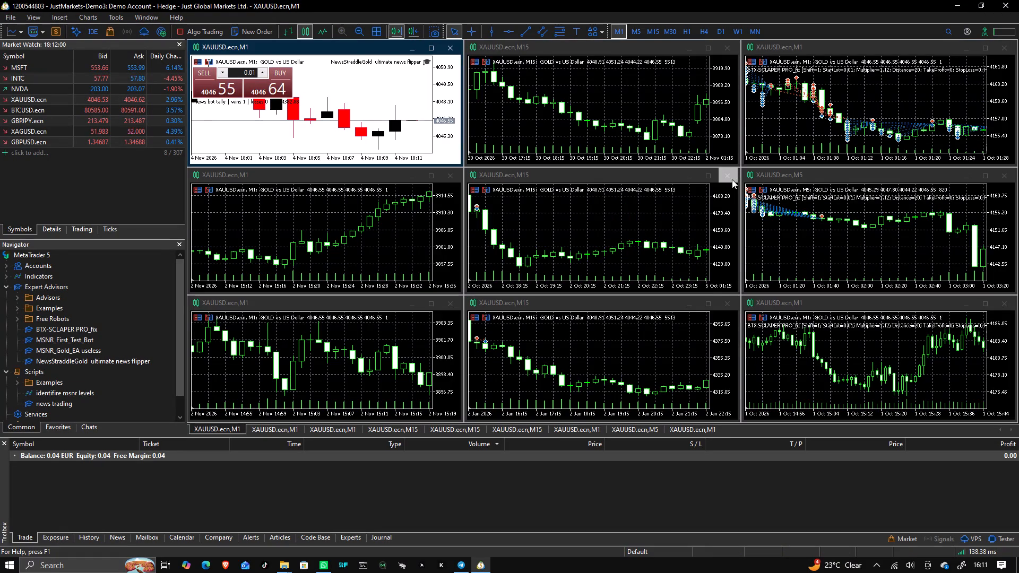
left_click(446, 182)
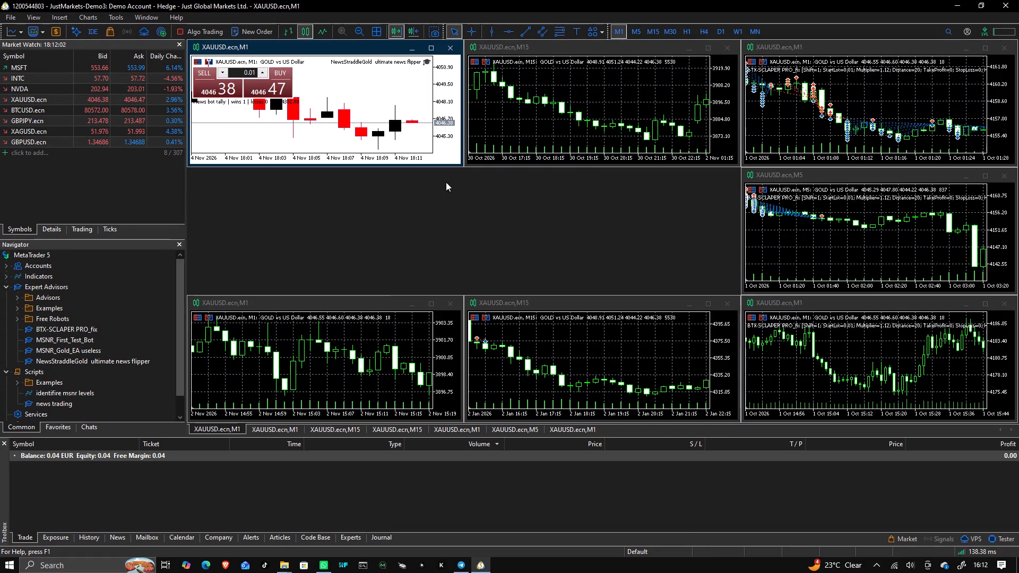
left_click(450, 300)
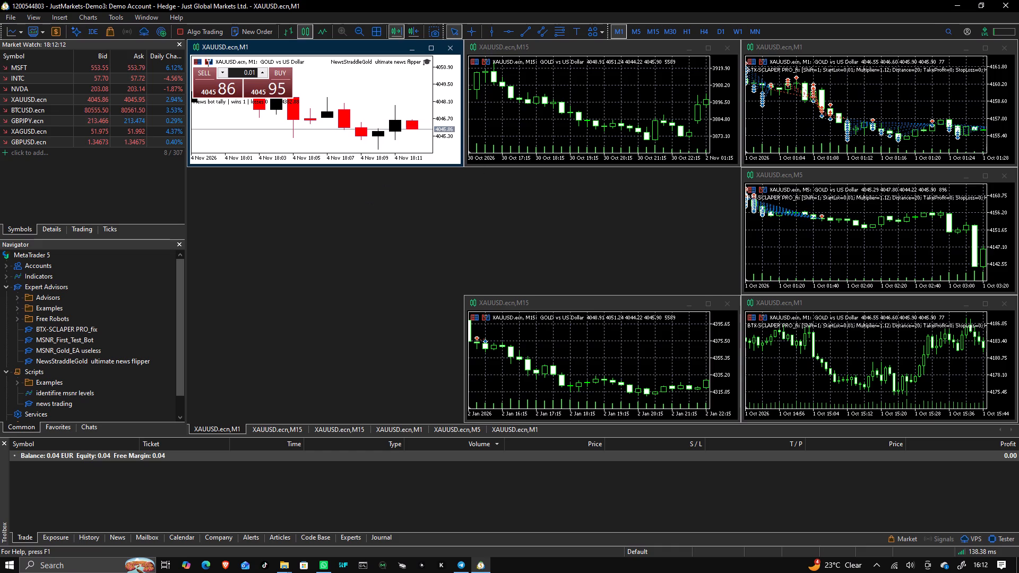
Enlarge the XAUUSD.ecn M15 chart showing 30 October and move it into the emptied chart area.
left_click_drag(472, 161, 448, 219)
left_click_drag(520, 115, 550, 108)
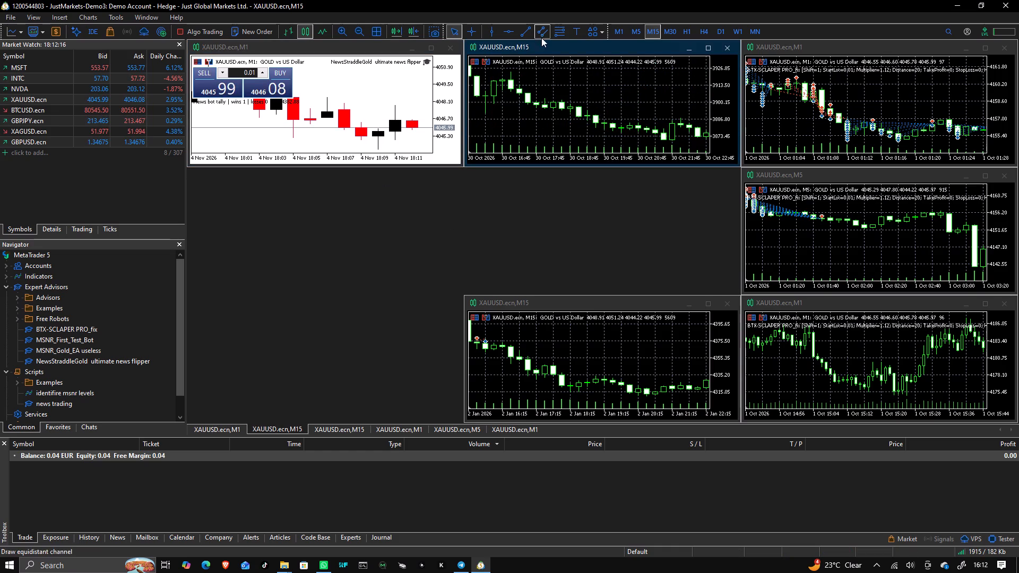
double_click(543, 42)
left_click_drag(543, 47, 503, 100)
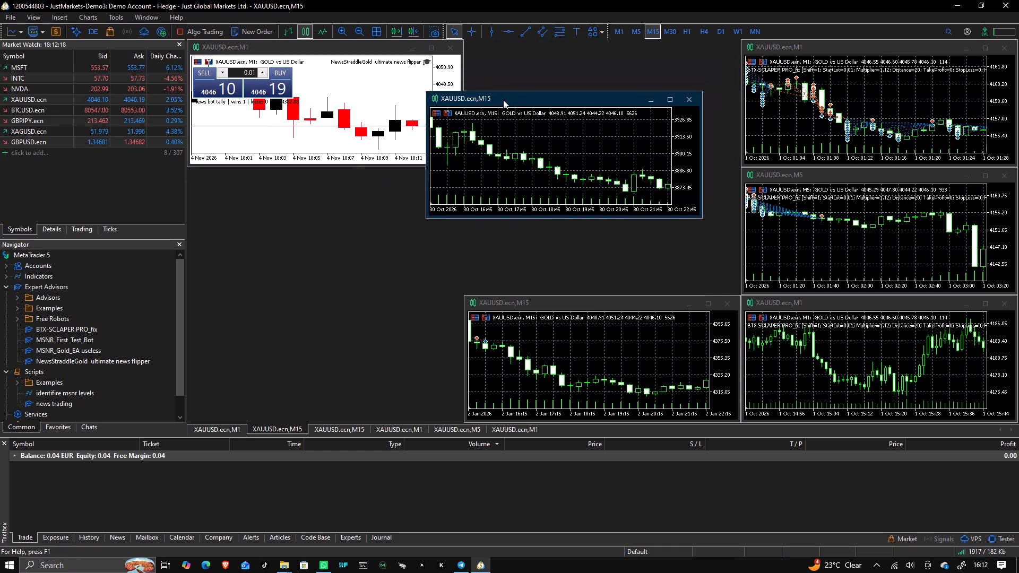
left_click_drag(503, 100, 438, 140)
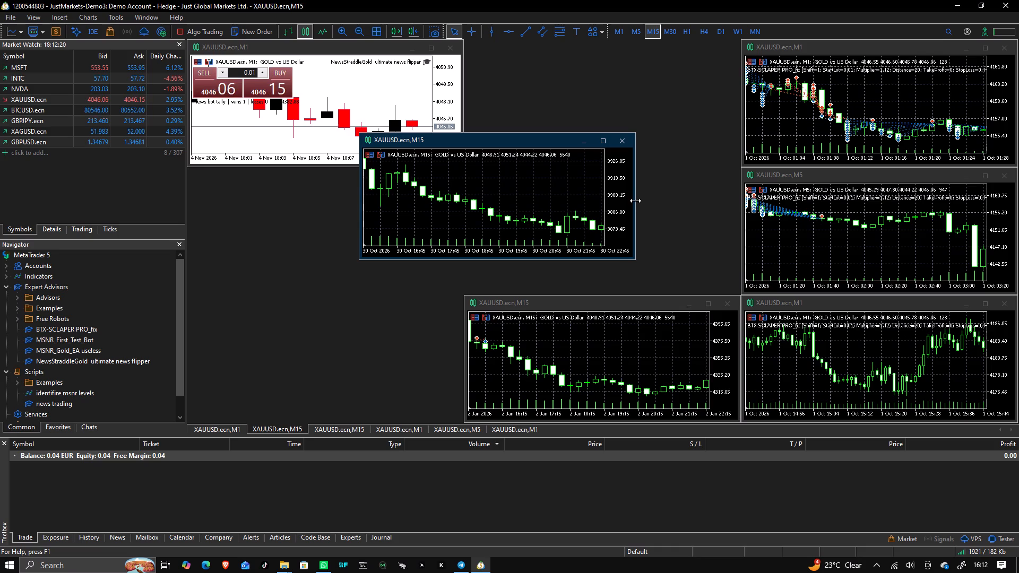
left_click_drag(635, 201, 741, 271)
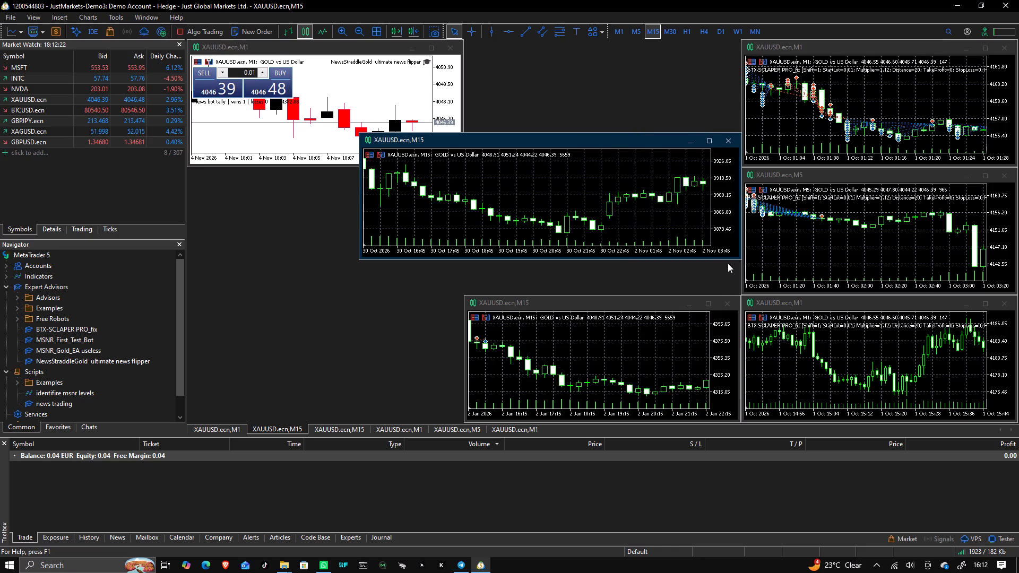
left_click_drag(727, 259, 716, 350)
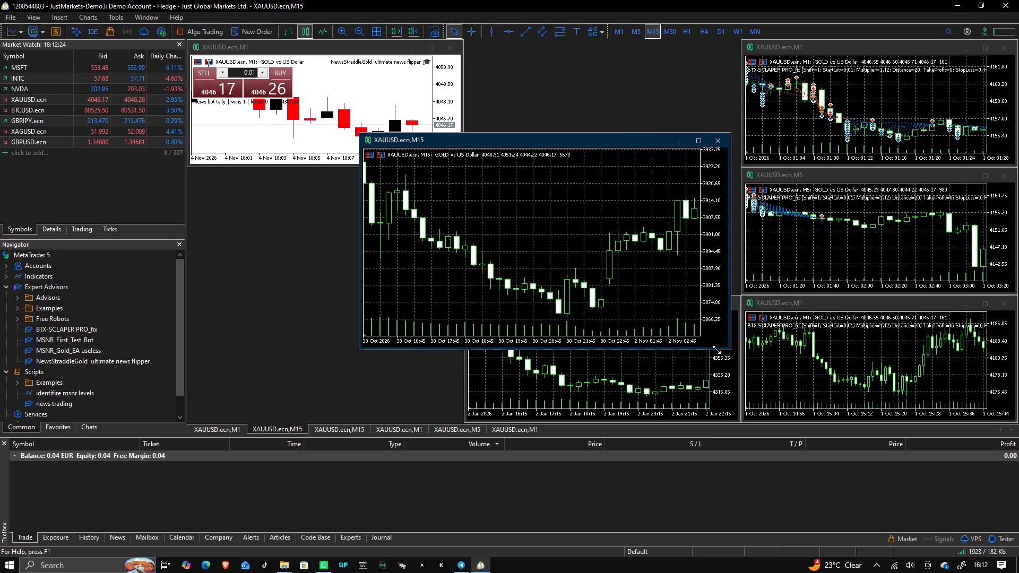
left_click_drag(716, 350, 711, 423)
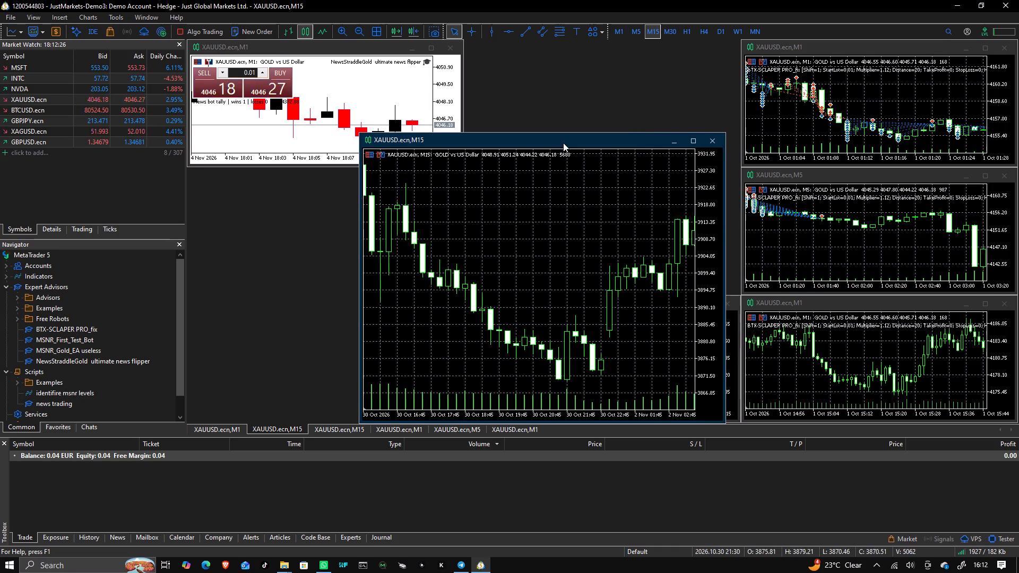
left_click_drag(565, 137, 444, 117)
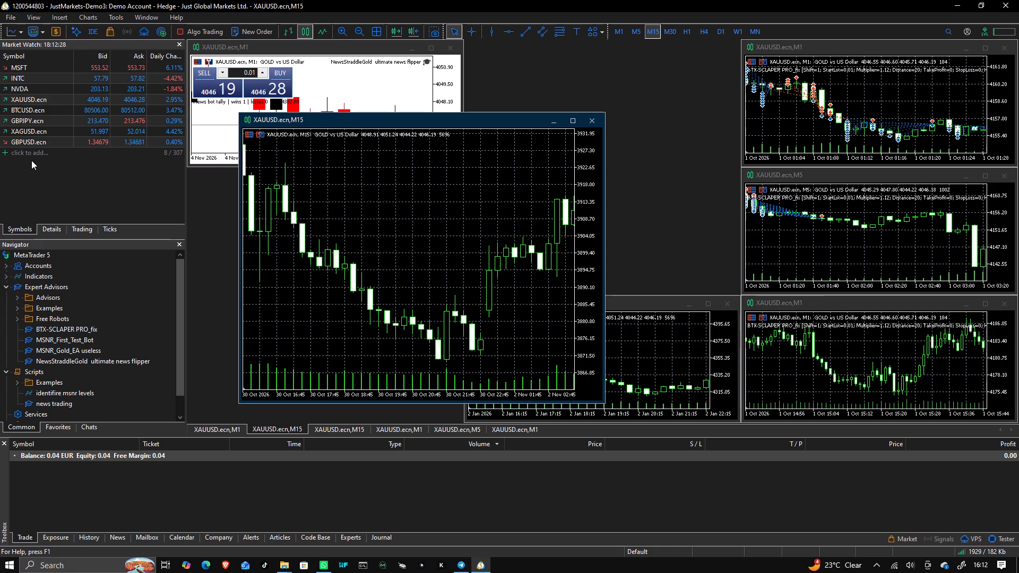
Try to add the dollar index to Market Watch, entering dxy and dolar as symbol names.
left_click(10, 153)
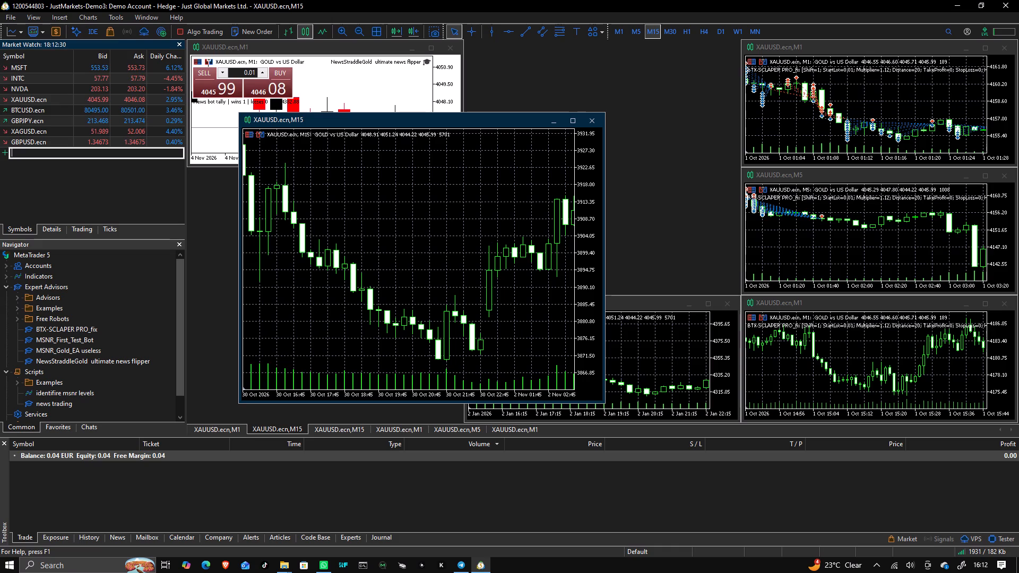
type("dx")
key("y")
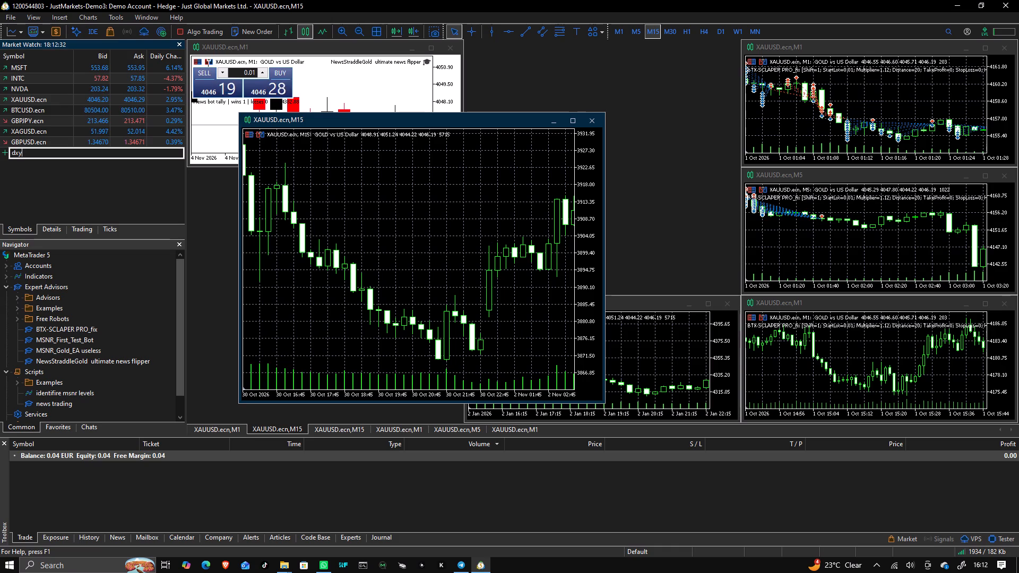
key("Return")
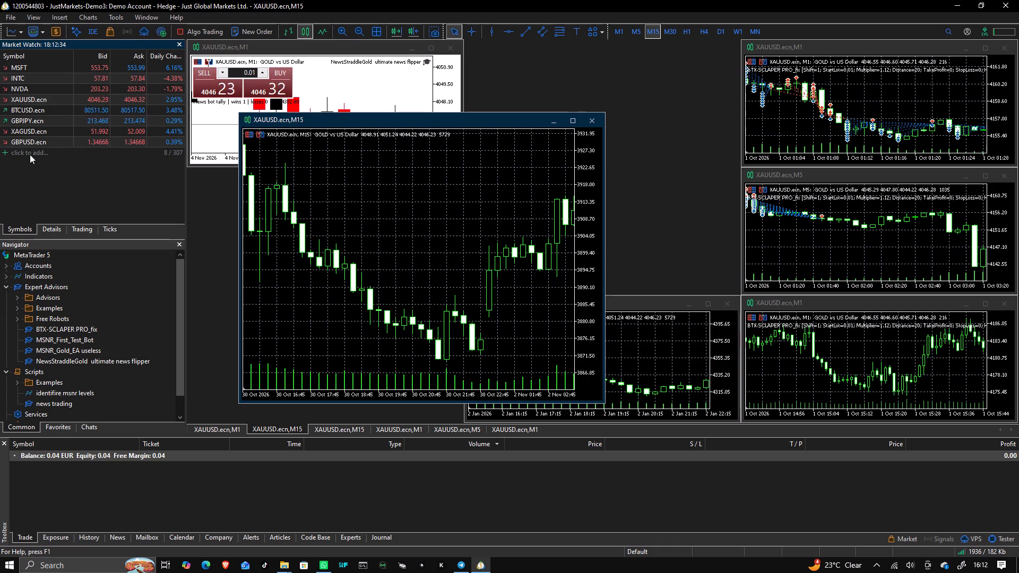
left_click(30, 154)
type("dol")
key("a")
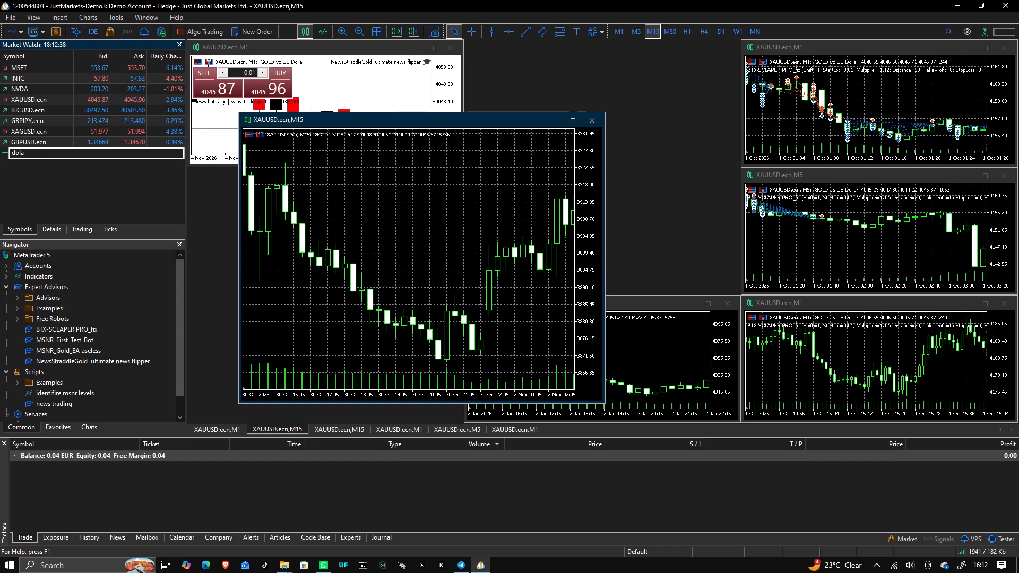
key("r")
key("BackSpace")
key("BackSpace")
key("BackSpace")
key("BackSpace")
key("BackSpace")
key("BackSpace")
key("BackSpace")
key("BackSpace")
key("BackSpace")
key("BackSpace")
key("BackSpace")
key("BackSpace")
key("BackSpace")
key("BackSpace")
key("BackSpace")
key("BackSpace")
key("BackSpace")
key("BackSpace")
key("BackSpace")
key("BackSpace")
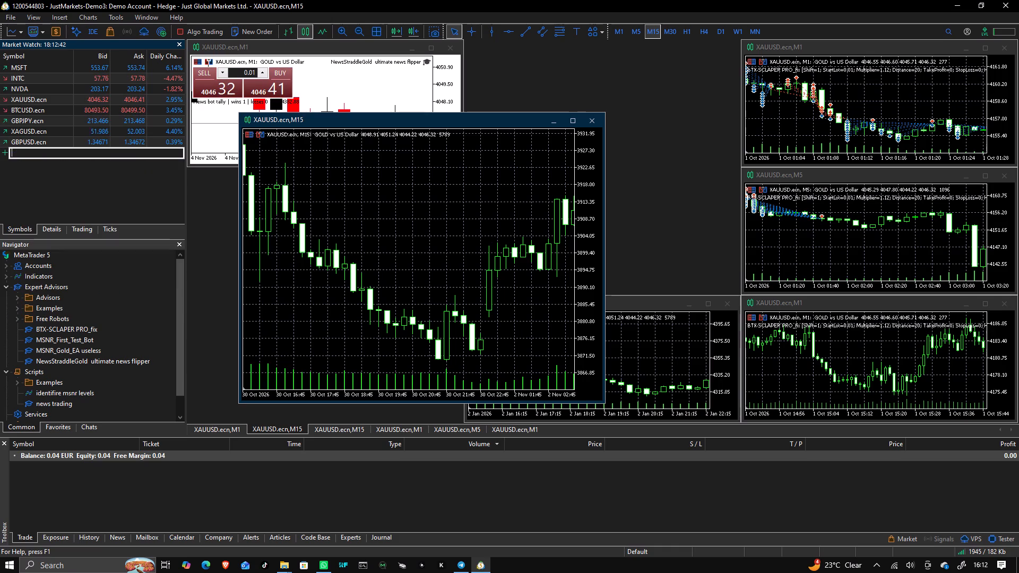
Add USDJPY.ecn to the Market Watch symbol list, searching for usdj.
type("usdj")
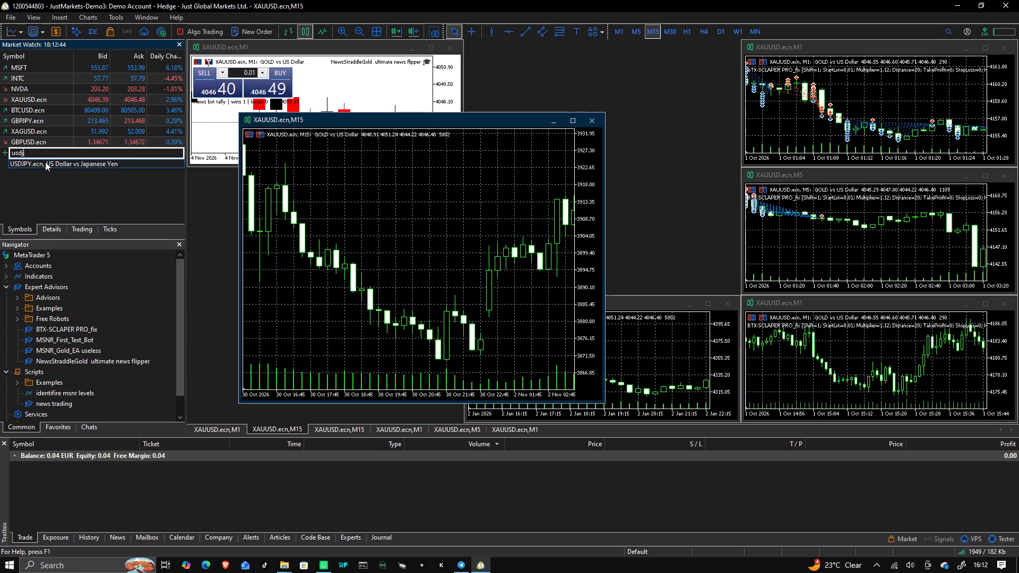
left_click(46, 162)
left_click(70, 167)
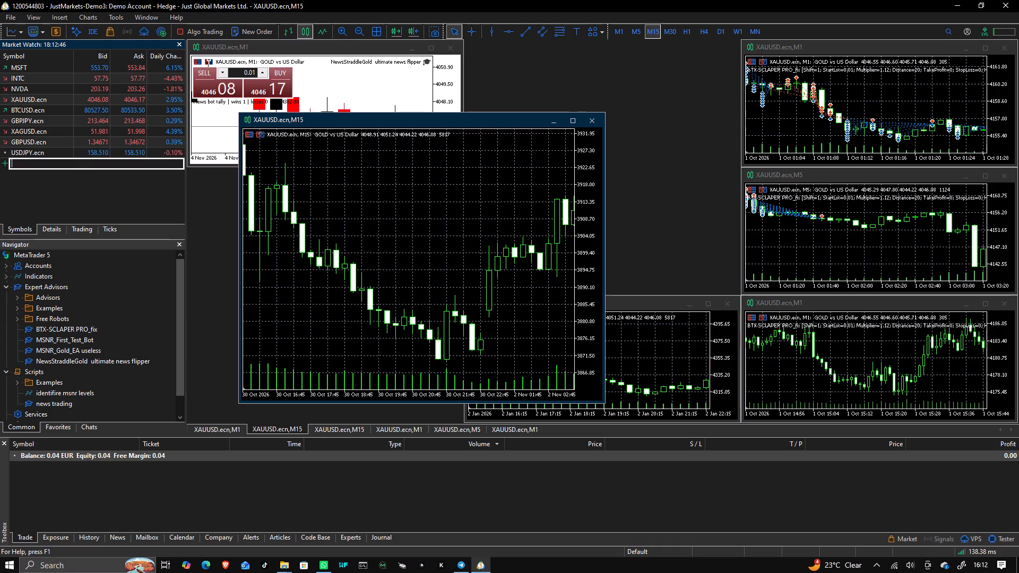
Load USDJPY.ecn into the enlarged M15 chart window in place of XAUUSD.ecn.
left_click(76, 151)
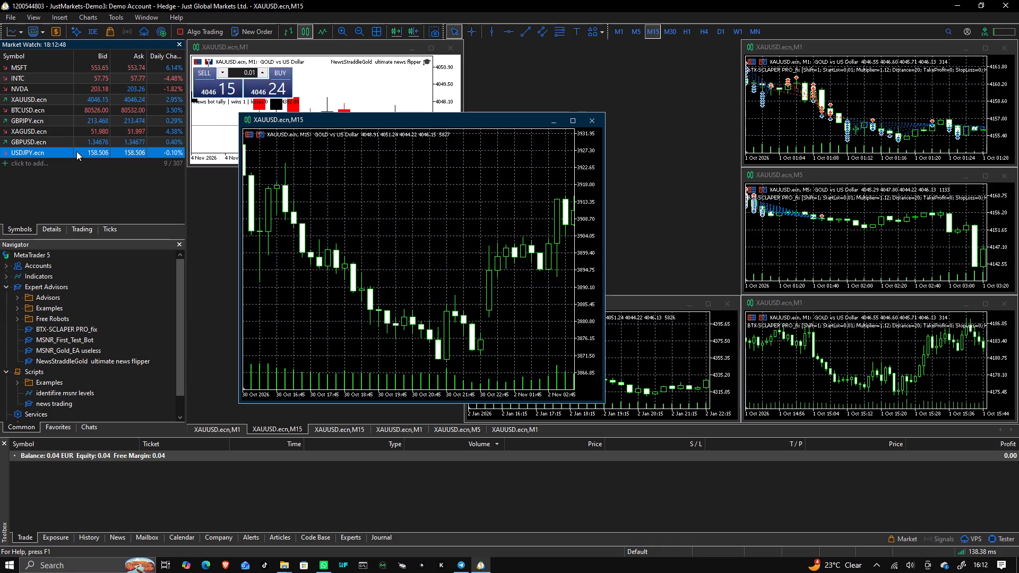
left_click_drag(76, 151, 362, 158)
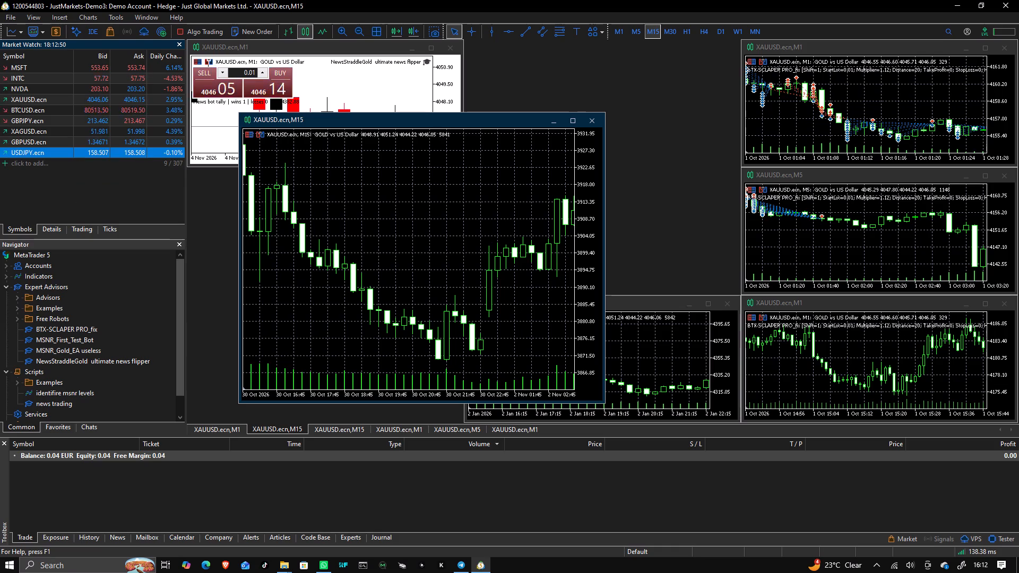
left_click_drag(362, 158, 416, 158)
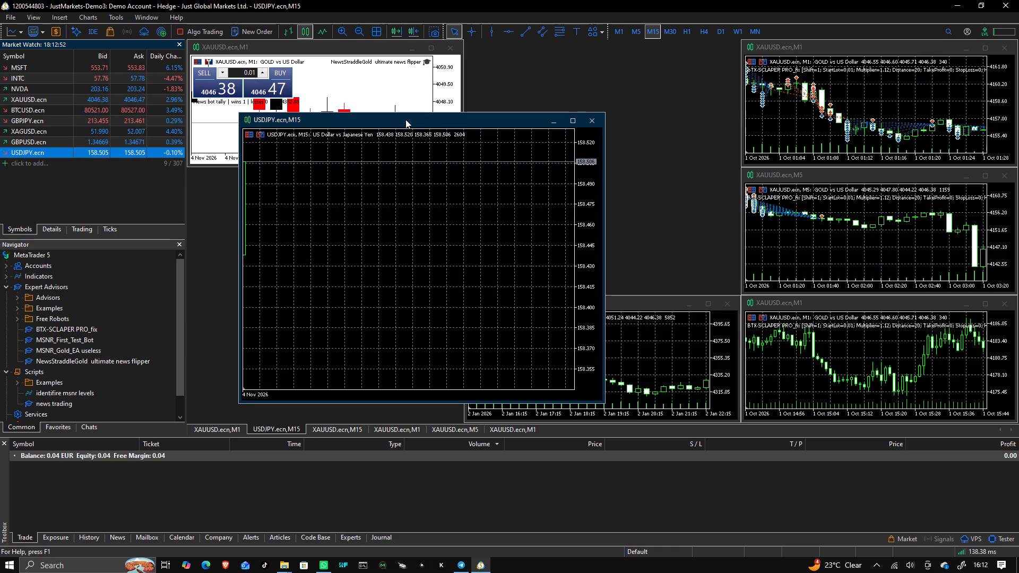
Close the USDJPY.ecn chart and every XAUUSD.ecn chart except the M1 one running NewsStraddleGold, and maximize that chart.
left_click_drag(409, 117, 423, 94)
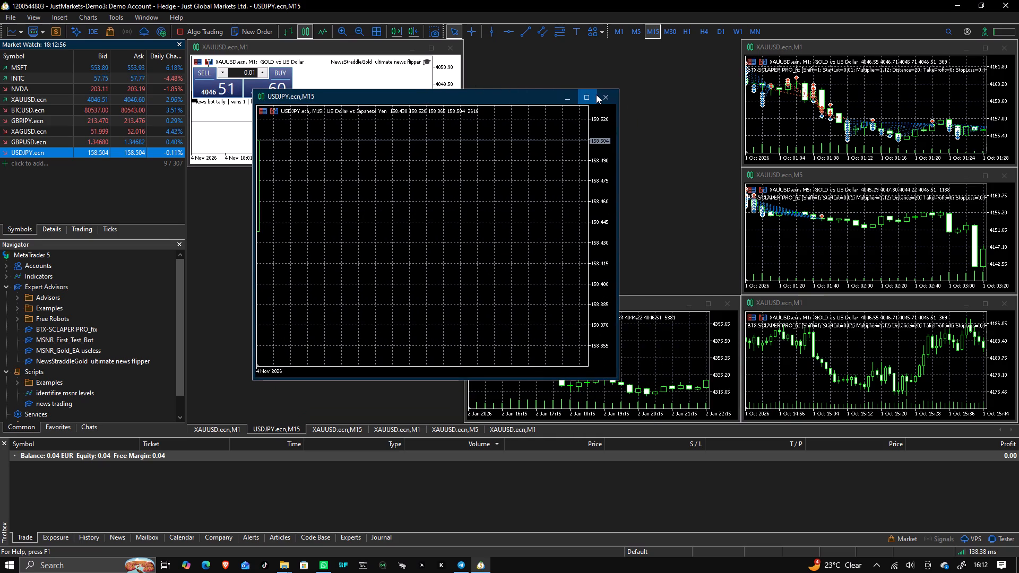
left_click(616, 99)
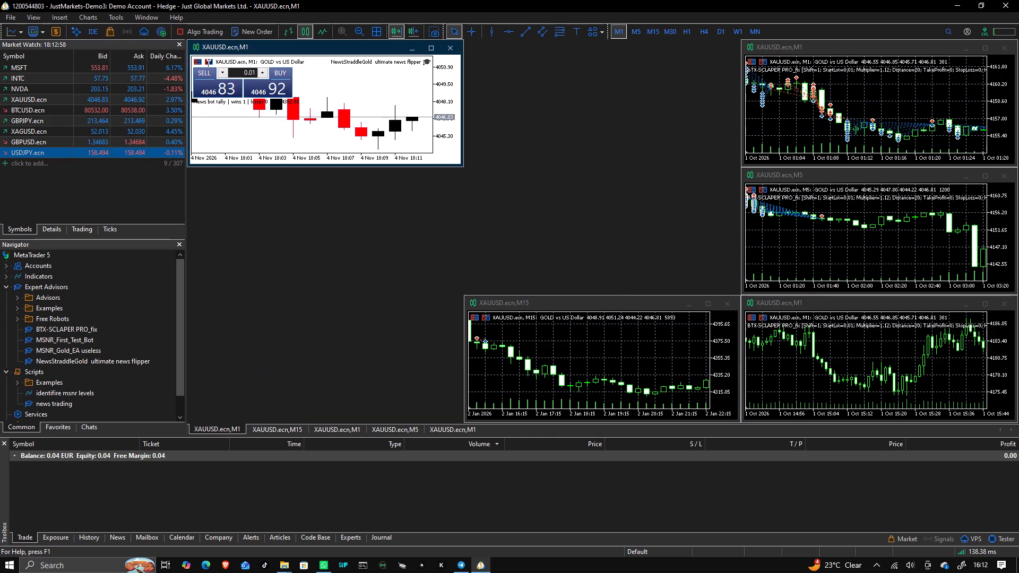
left_click(725, 296)
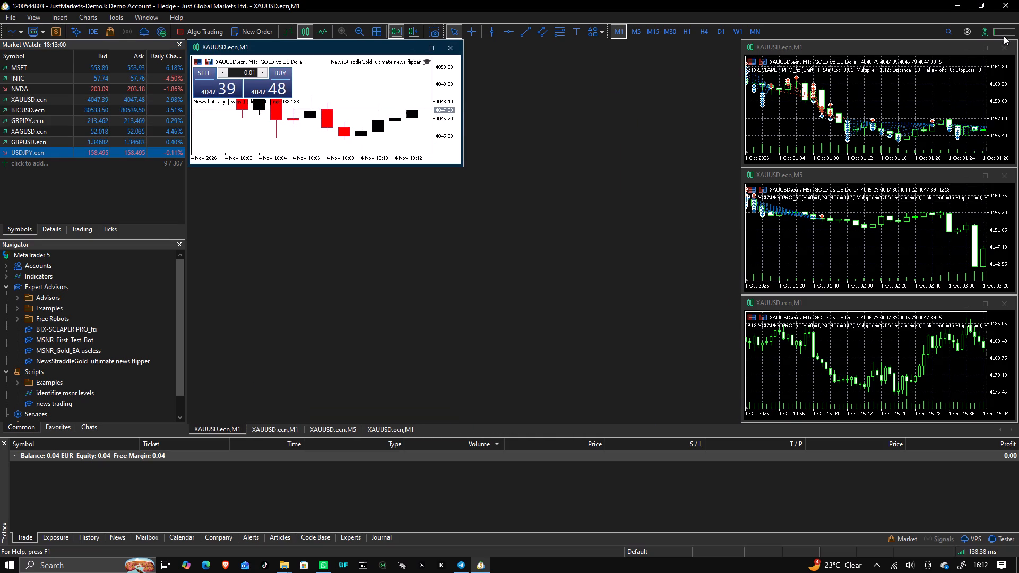
left_click(1000, 46)
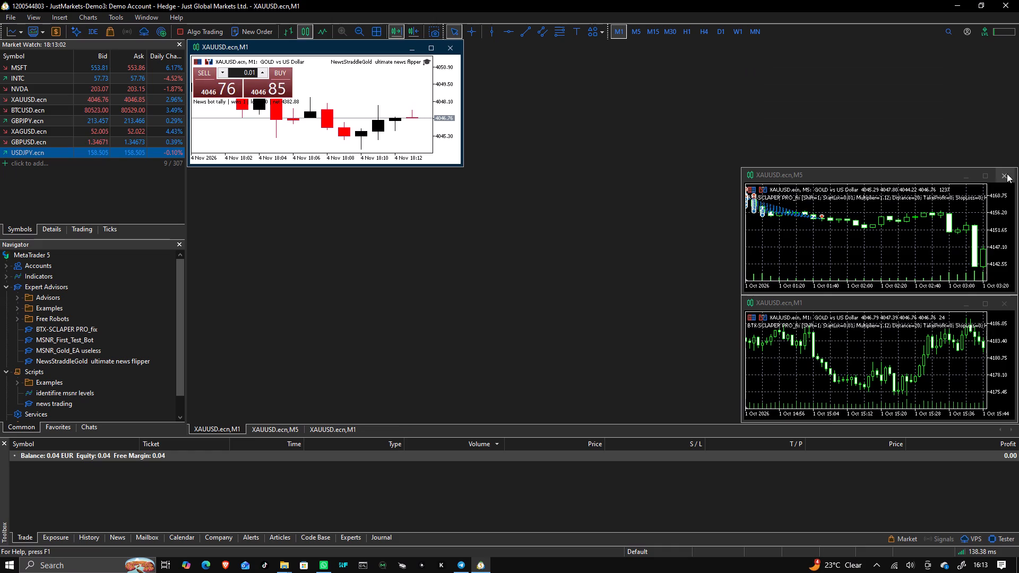
double_click(1007, 173)
left_click(1001, 299)
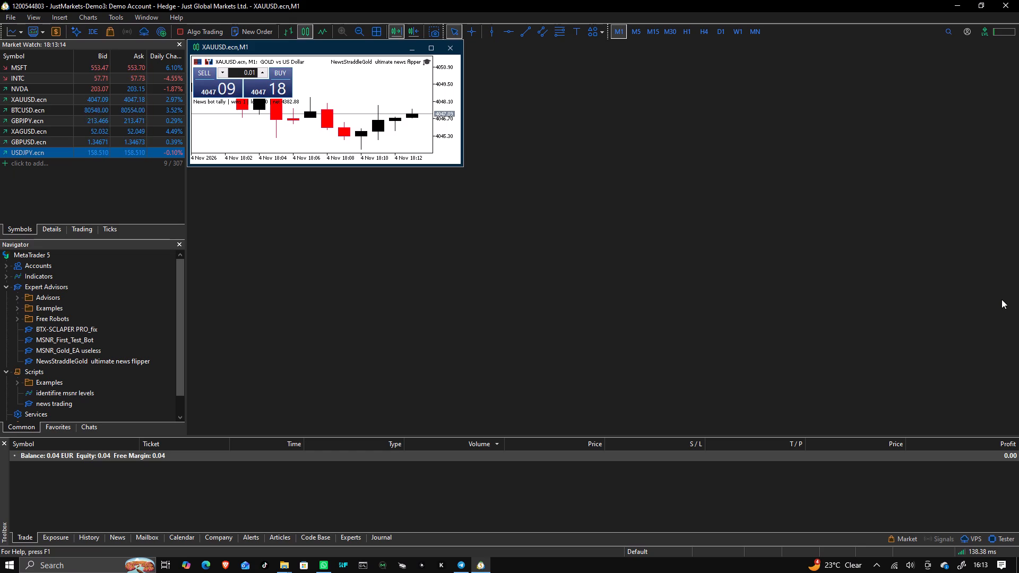
left_click(436, 41)
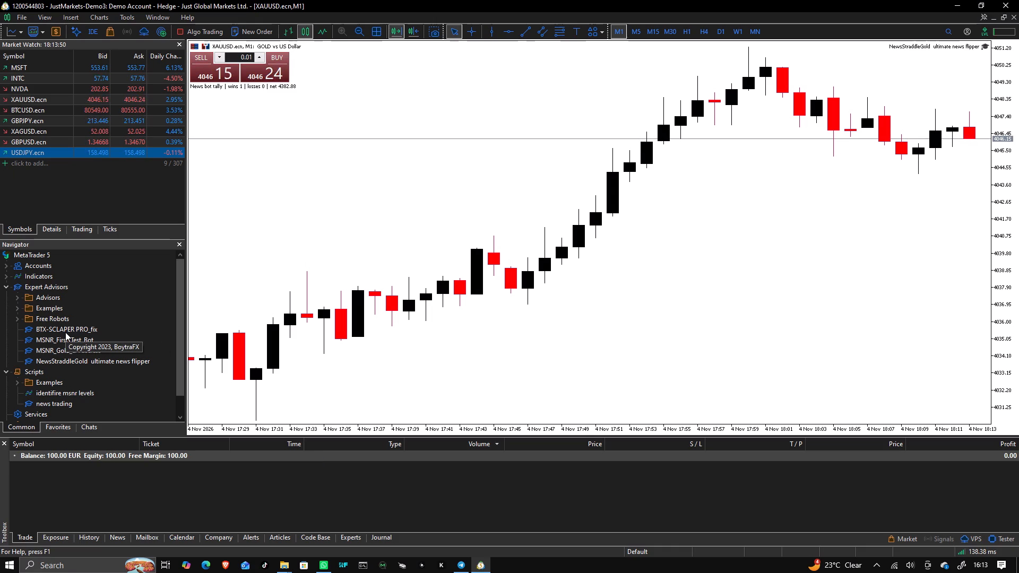
Attach BTX-SCLAPER PRO_fix to the XAUUSD.ecn M1 chart, replacing NewsStraddleGold ultimate news flipper and keeping its default settings.
left_click_drag(69, 329, 276, 253)
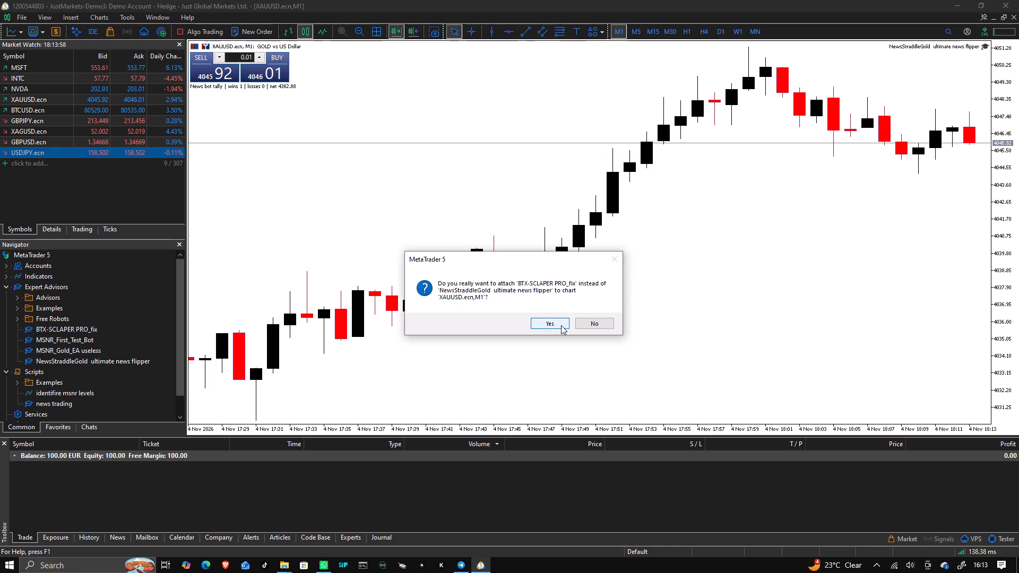
left_click(561, 325)
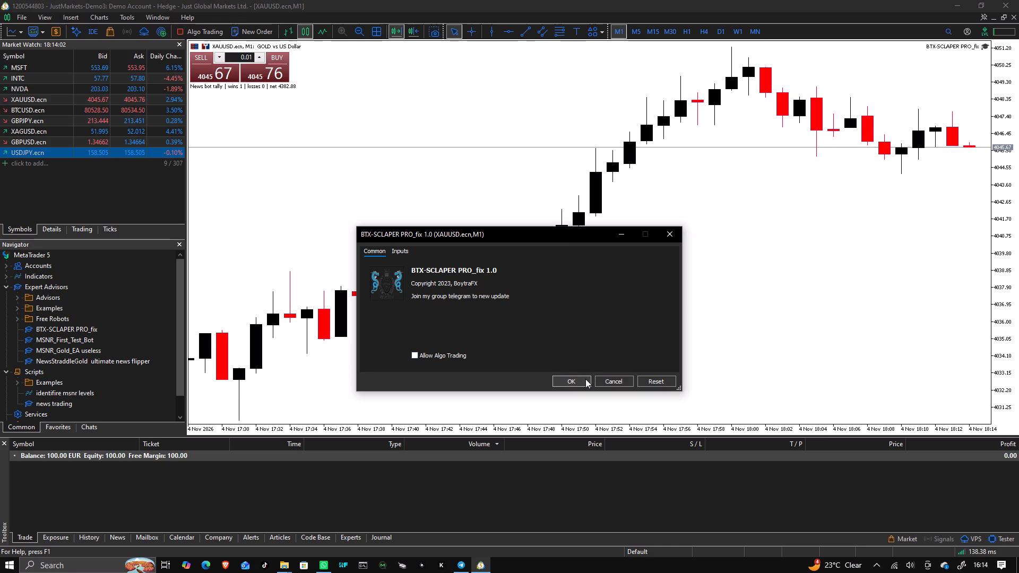
left_click(585, 379)
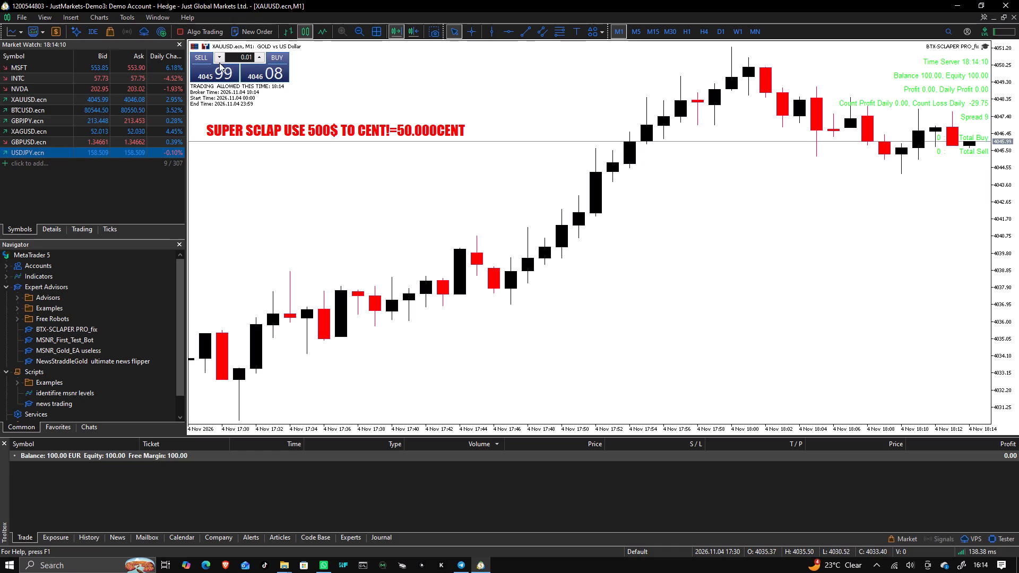
Enable Algo Trading for the terminal.
left_click(203, 38)
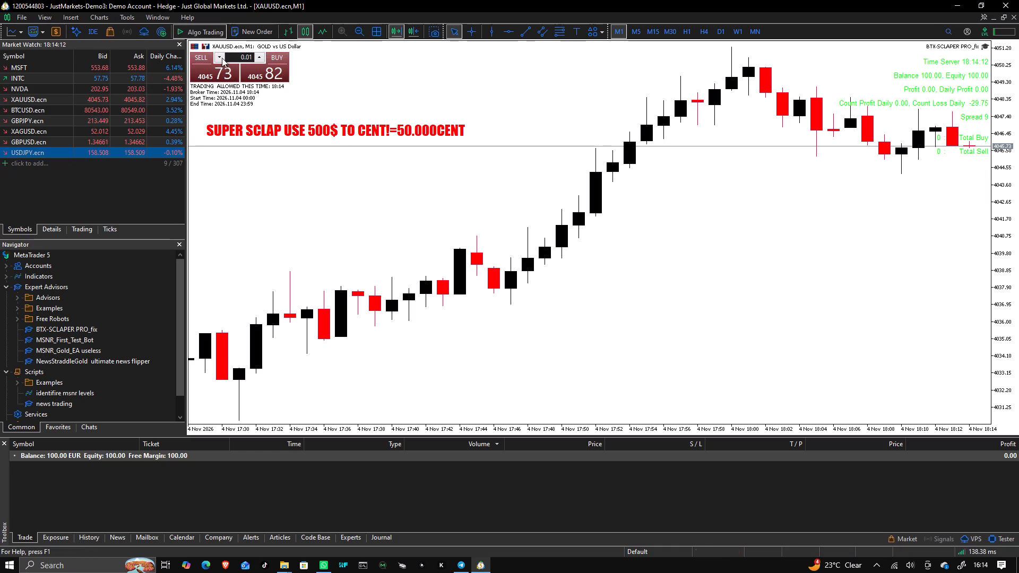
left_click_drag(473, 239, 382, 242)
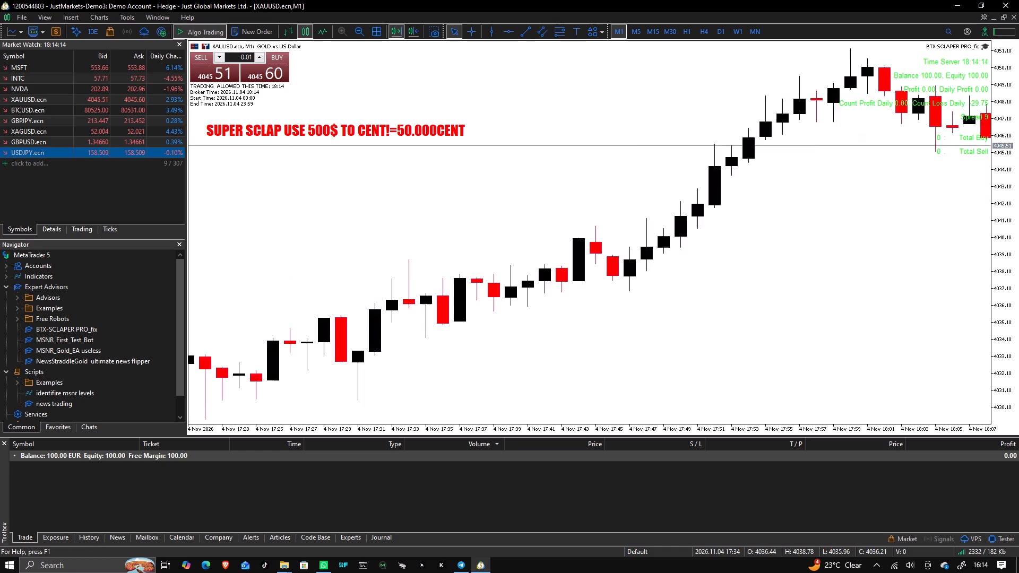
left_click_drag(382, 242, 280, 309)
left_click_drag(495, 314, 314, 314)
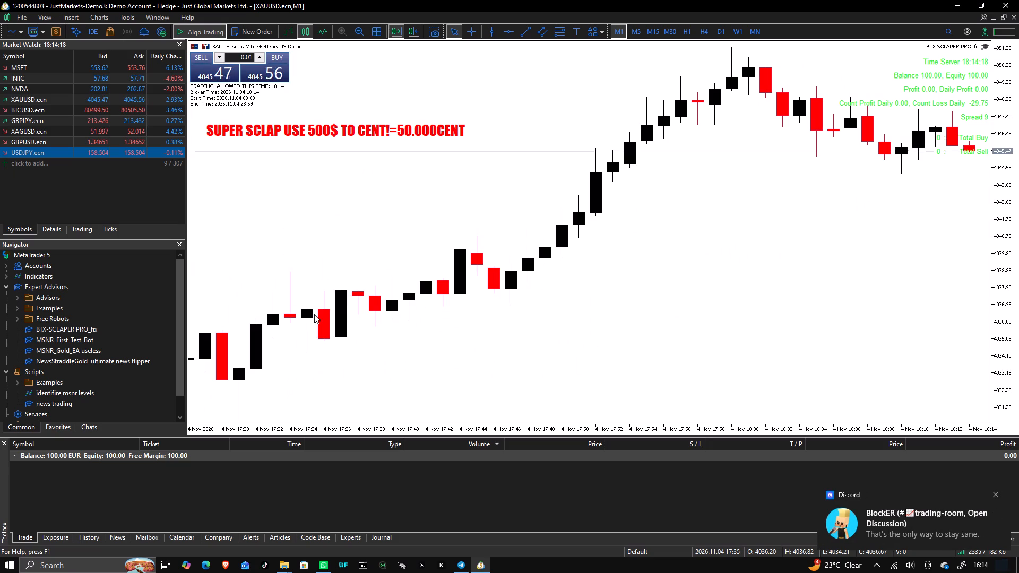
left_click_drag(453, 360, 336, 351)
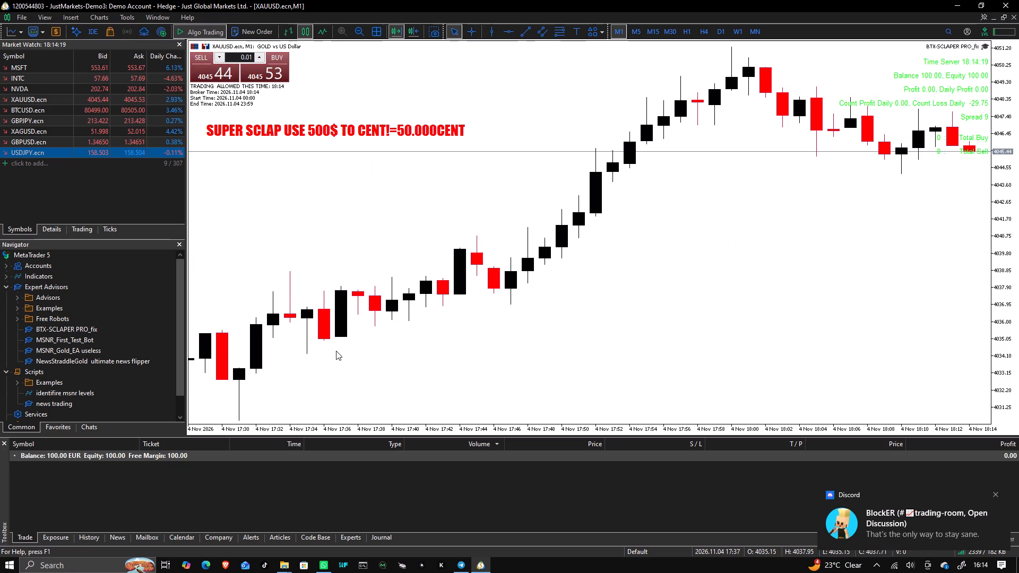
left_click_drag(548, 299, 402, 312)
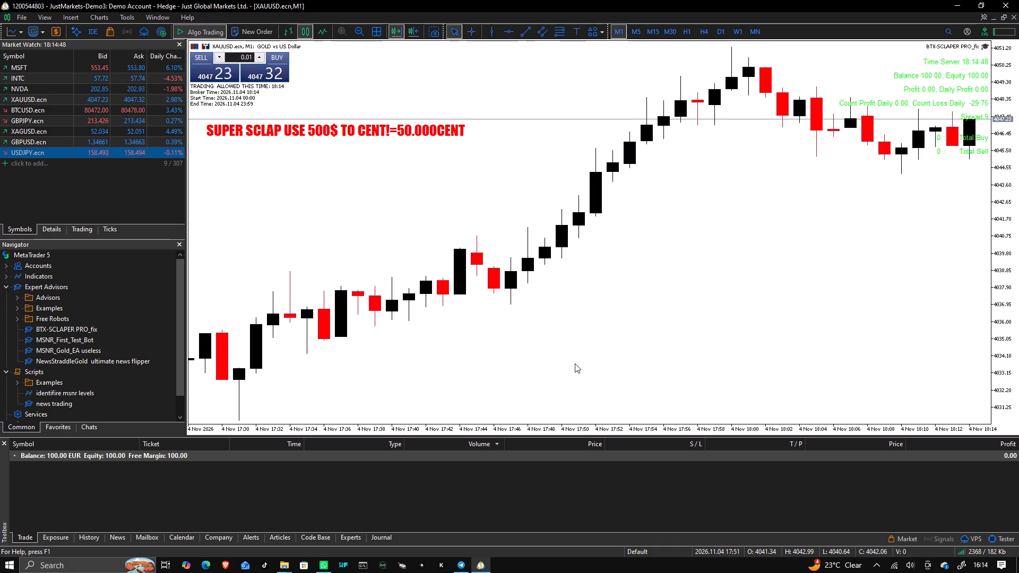
Examine the XAUUSD.ecn M1 chart's price action and the BTX-SCLAPER PRO_fix on-chart status for trading activity.
left_click_drag(745, 414, 677, 411)
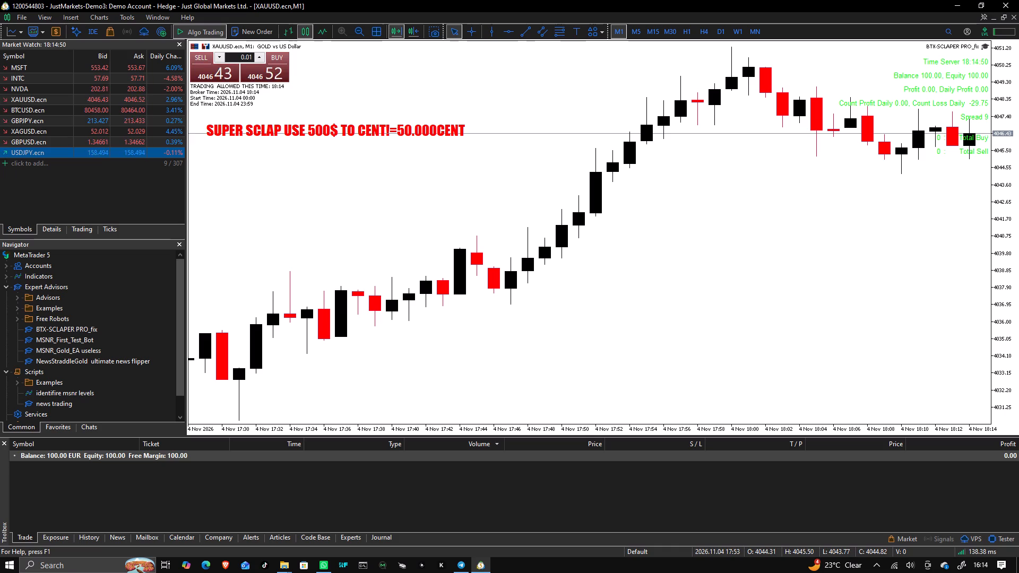
left_click_drag(593, 428, 532, 433)
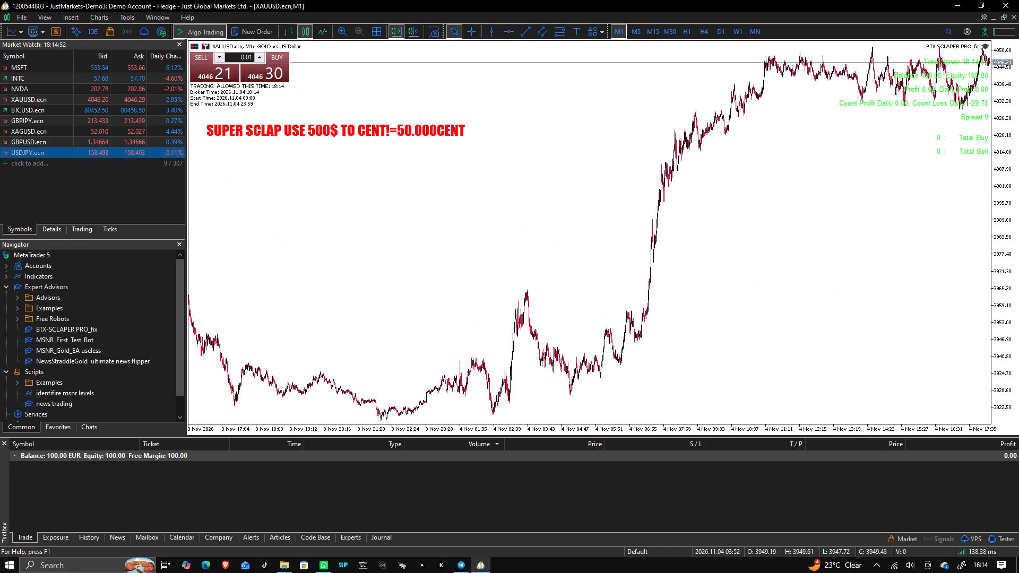
left_click_drag(532, 433, 584, 431)
left_click_drag(686, 345, 625, 358)
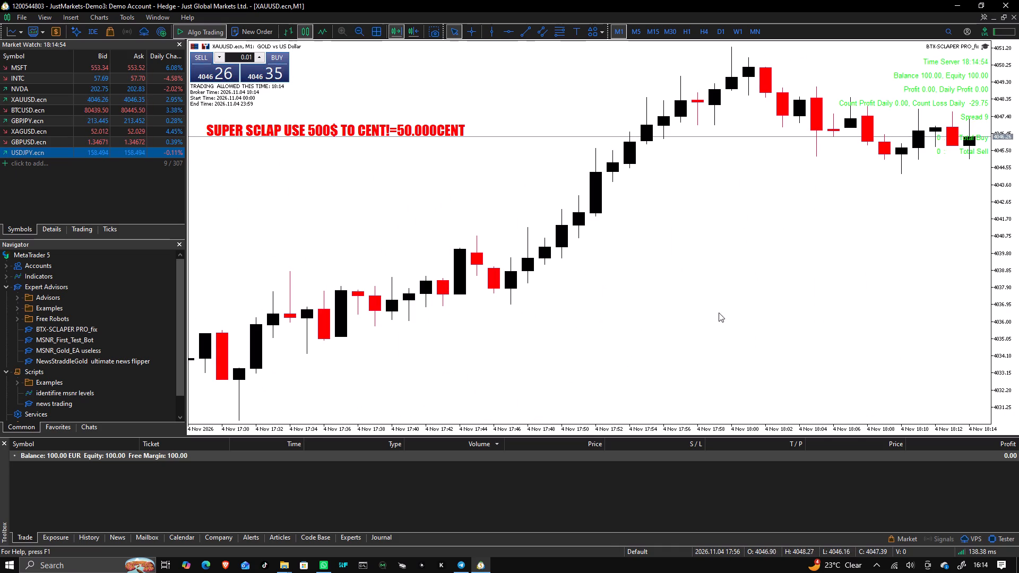
left_click_drag(999, 275, 999, 273)
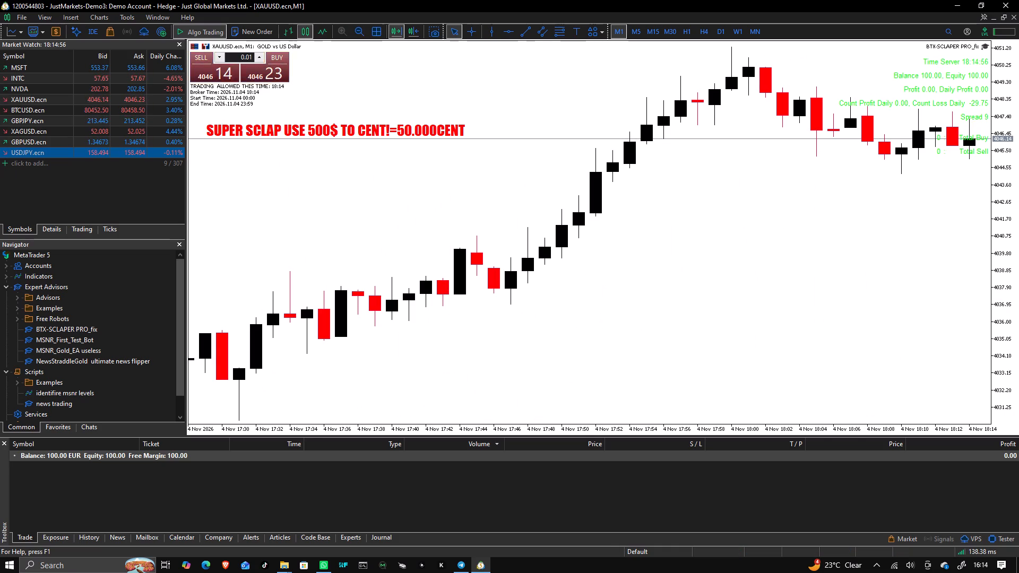
left_click_drag(999, 273, 999, 258)
left_click_drag(999, 258, 998, 211)
left_click_drag(998, 211, 998, 209)
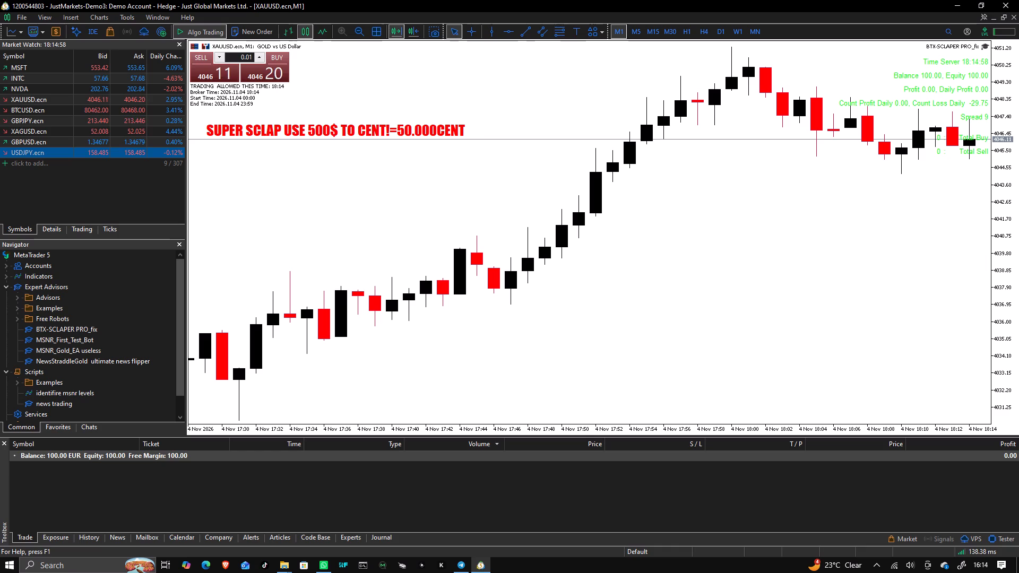
left_click_drag(998, 209, 998, 184)
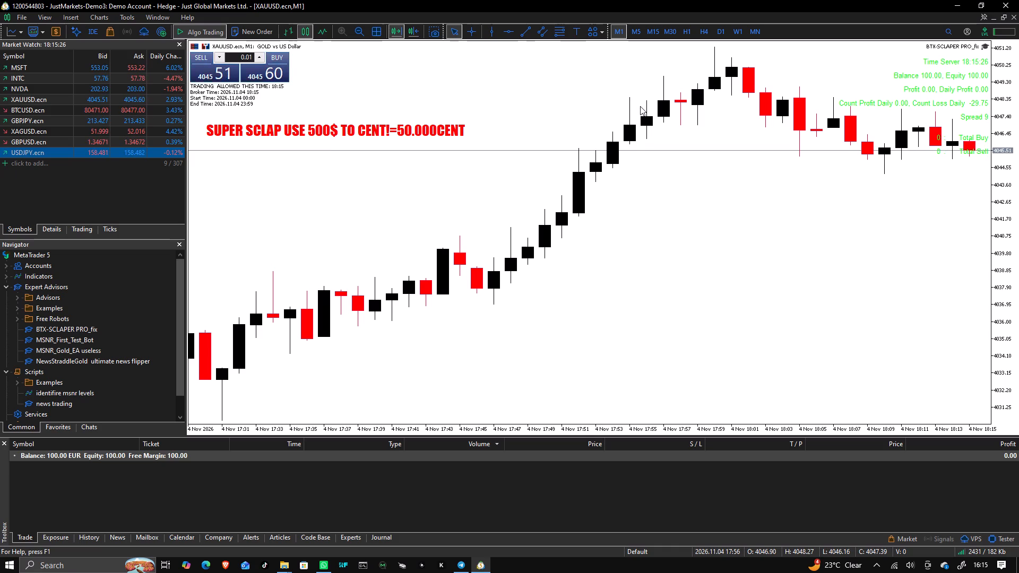
left_click_drag(652, 189, 593, 186)
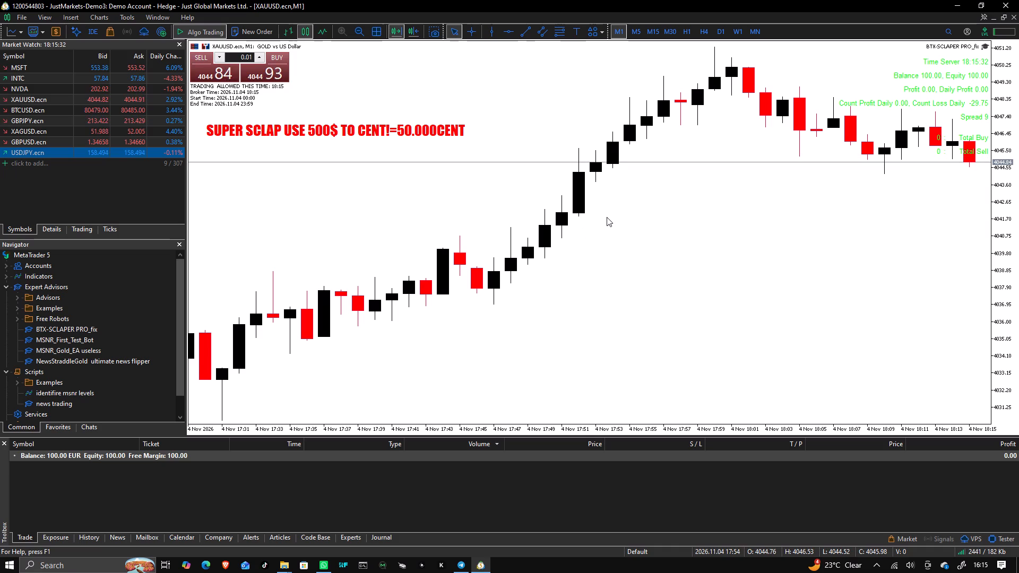
left_click(346, 37)
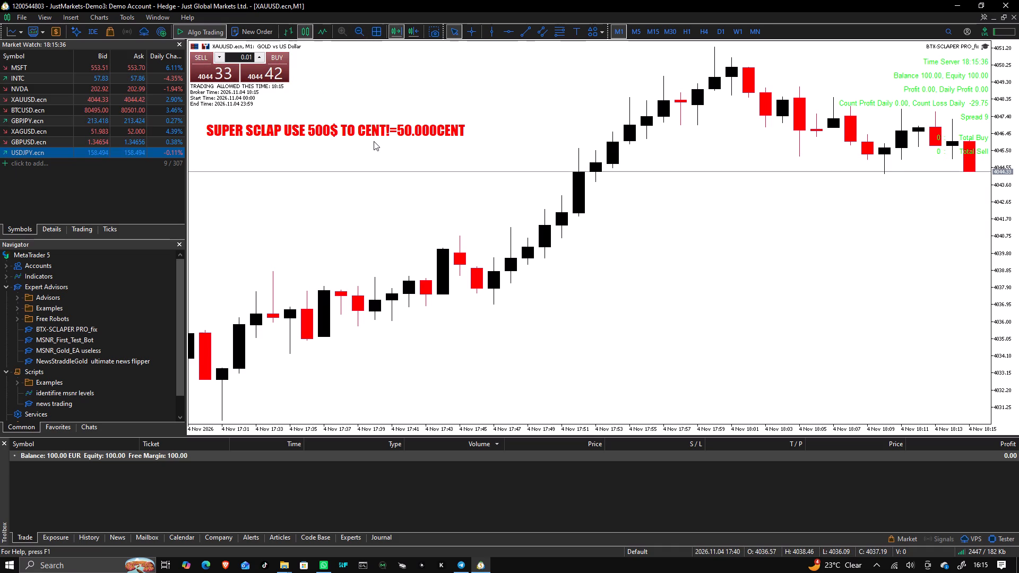
View the XAUUSD.ecn chart on the M5 timeframe, and return it to M1.
left_click(633, 36)
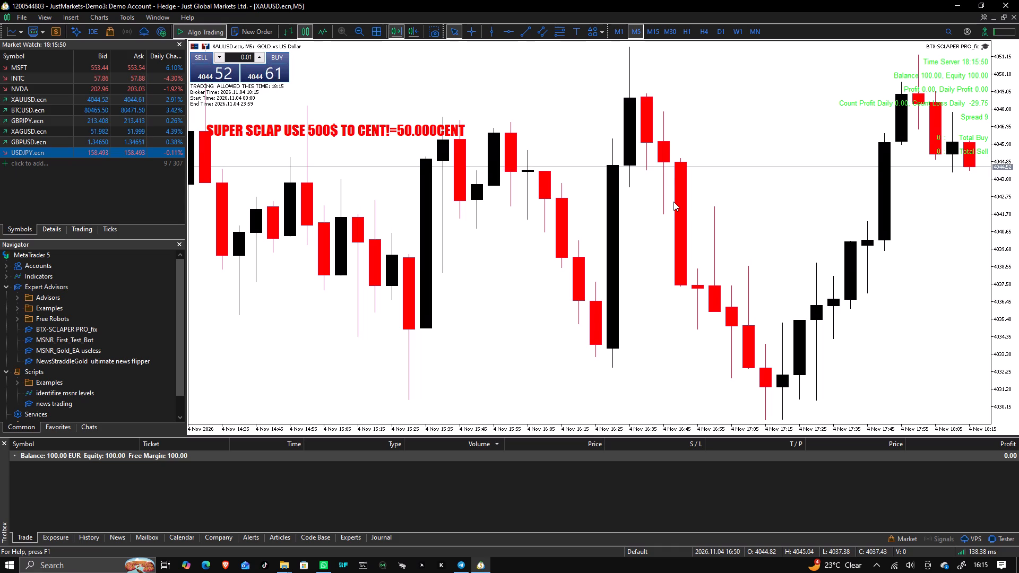
left_click(620, 25)
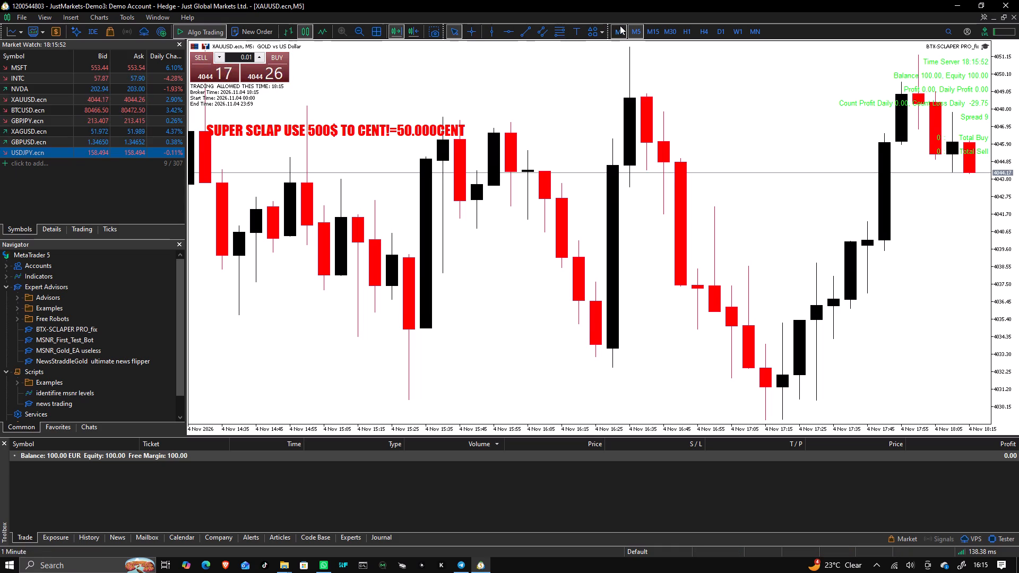
left_click(694, 183)
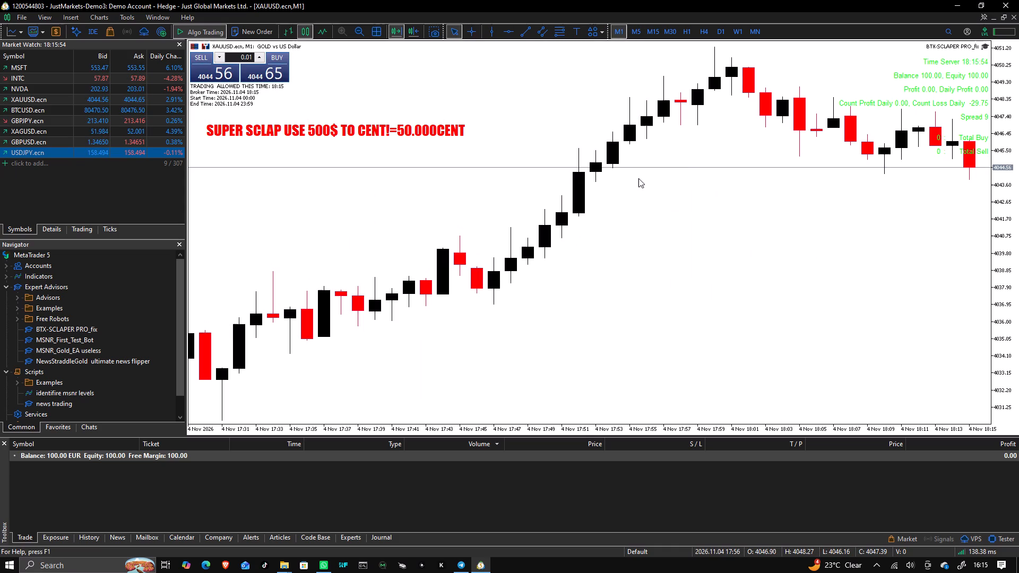
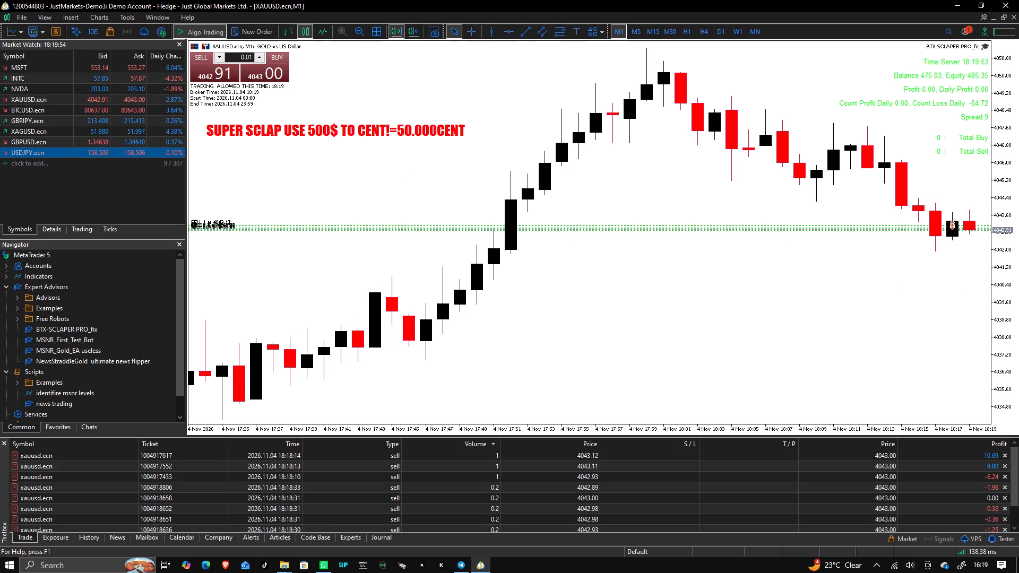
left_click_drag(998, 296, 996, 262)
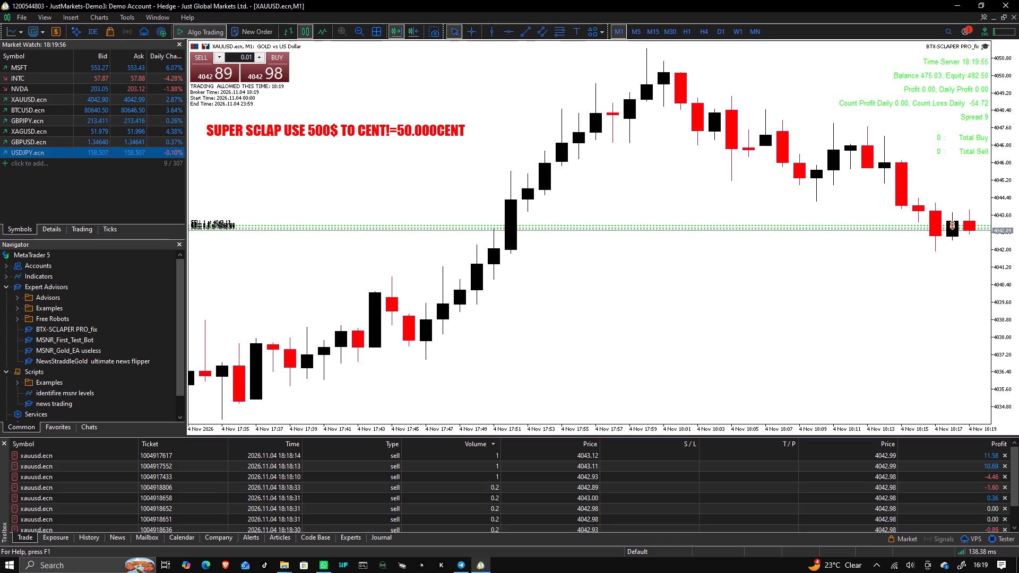
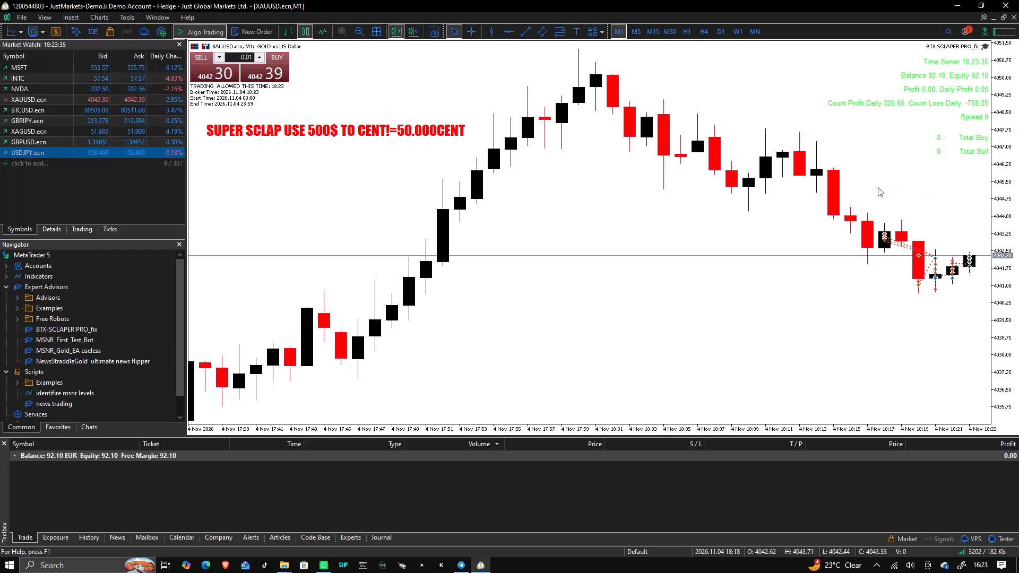
Turn off the trade history display in the XAUUSD.ecn M1 chart's properties, keeping the quick trading buttons shown.
right_click(807, 253)
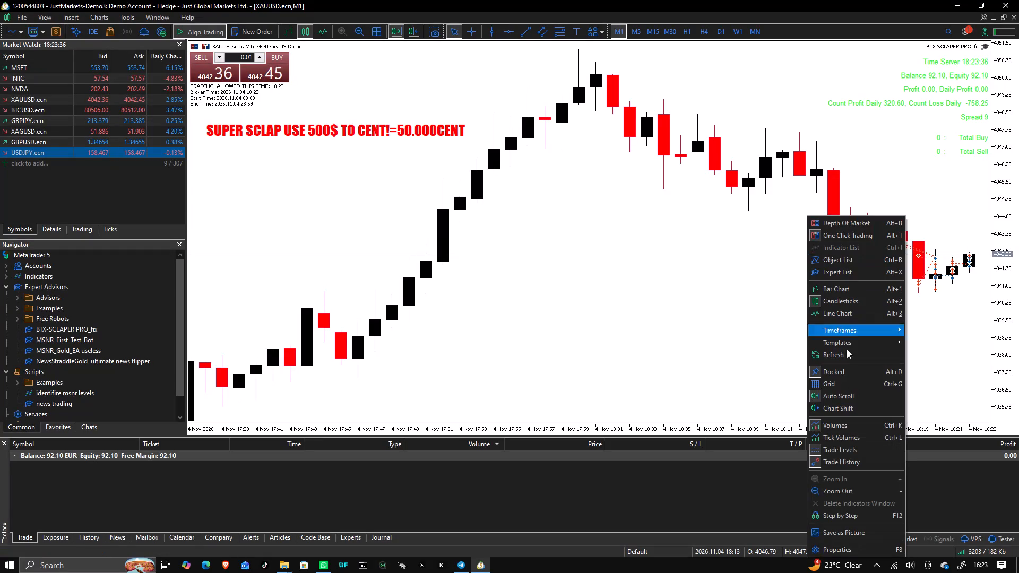
left_click(850, 548)
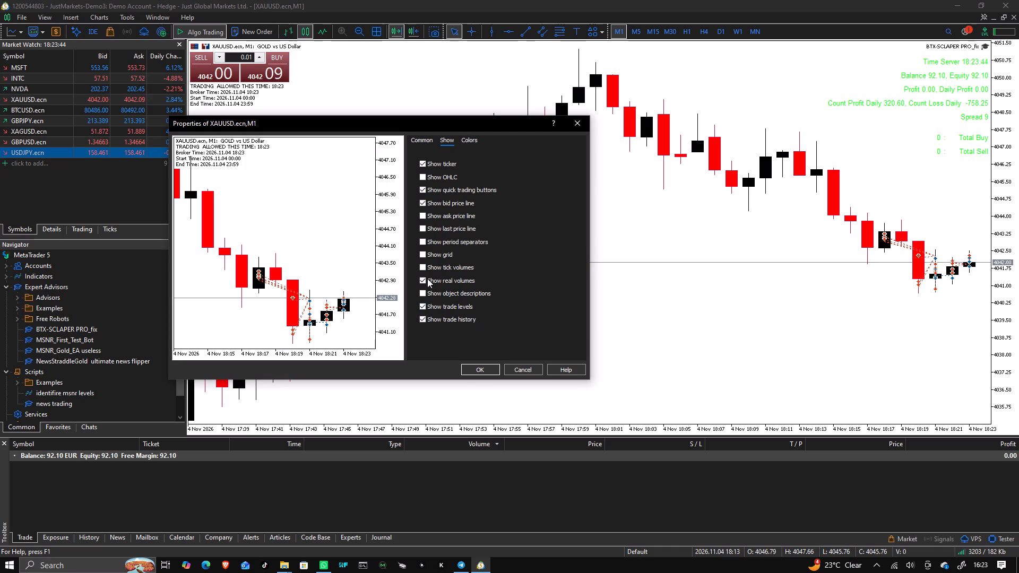
left_click(422, 192)
left_click(422, 192)
left_click(422, 192)
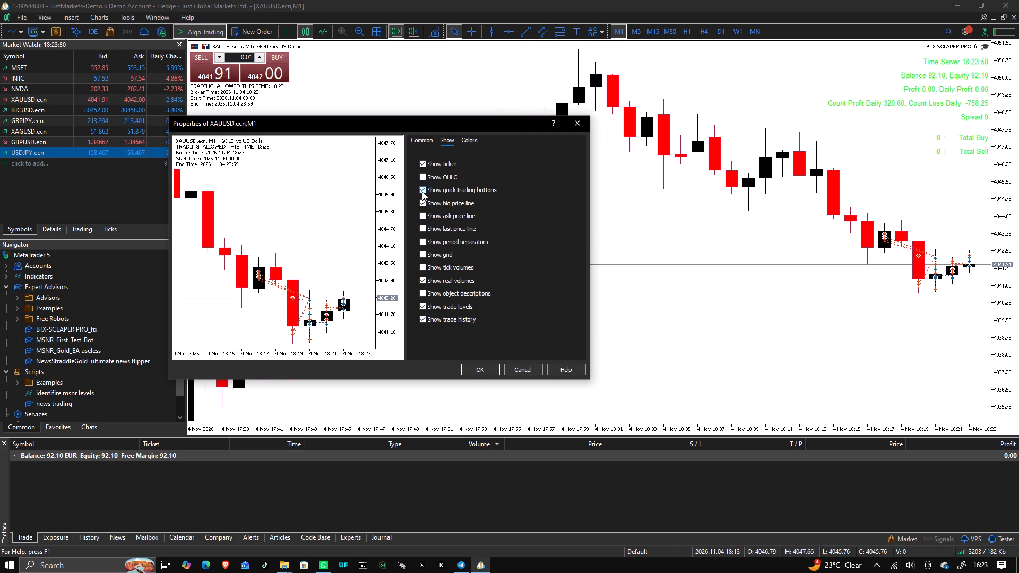
left_click(422, 192)
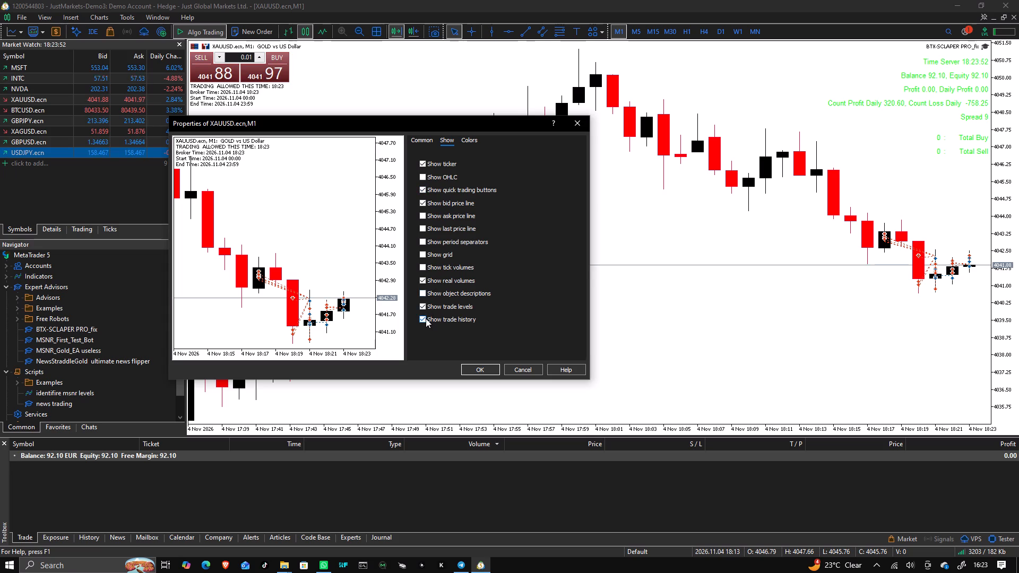
left_click(425, 318)
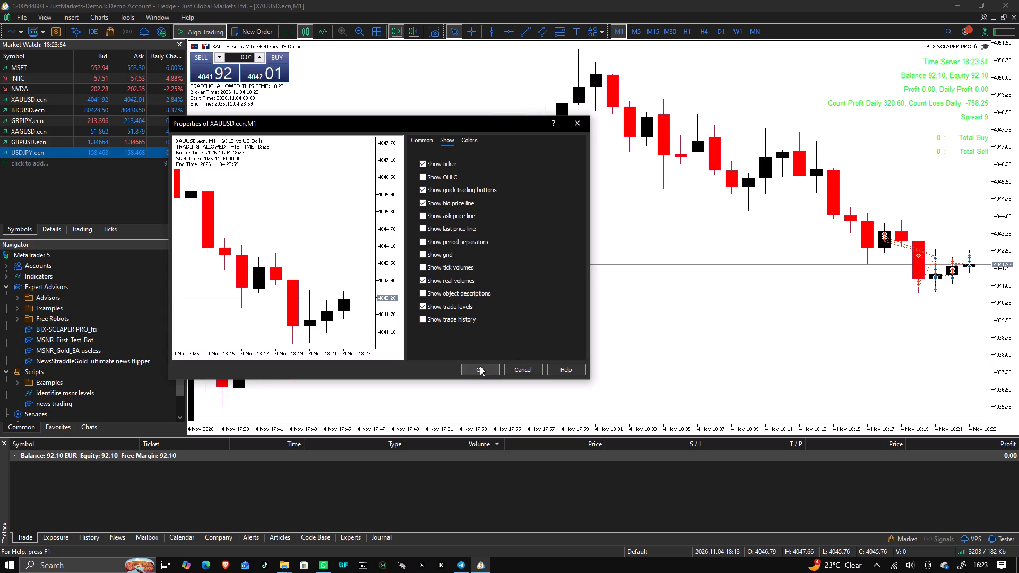
Apply the changed display properties to the XAUUSD.ecn M1 chart.
left_click(480, 366)
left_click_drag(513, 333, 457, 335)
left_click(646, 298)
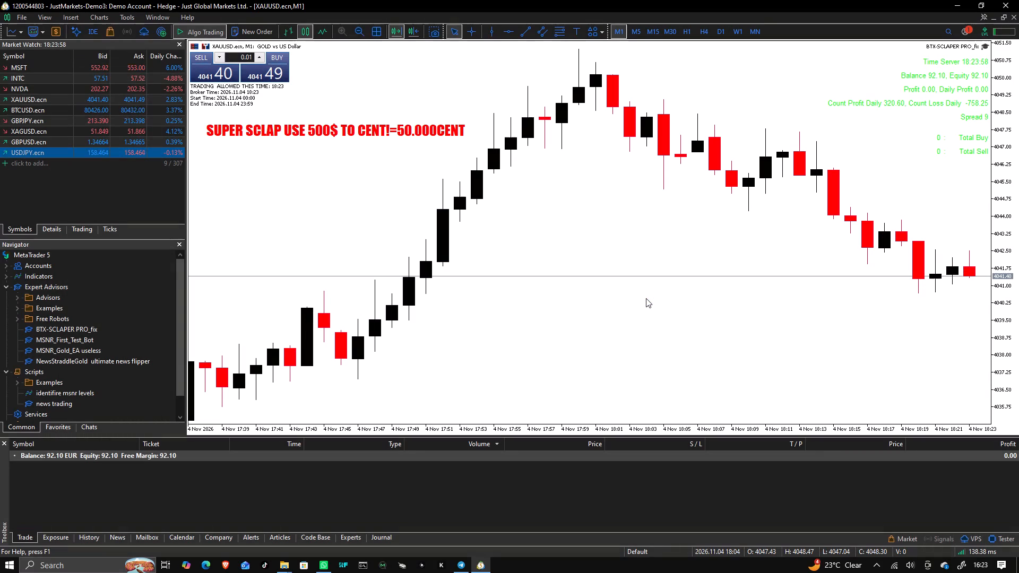
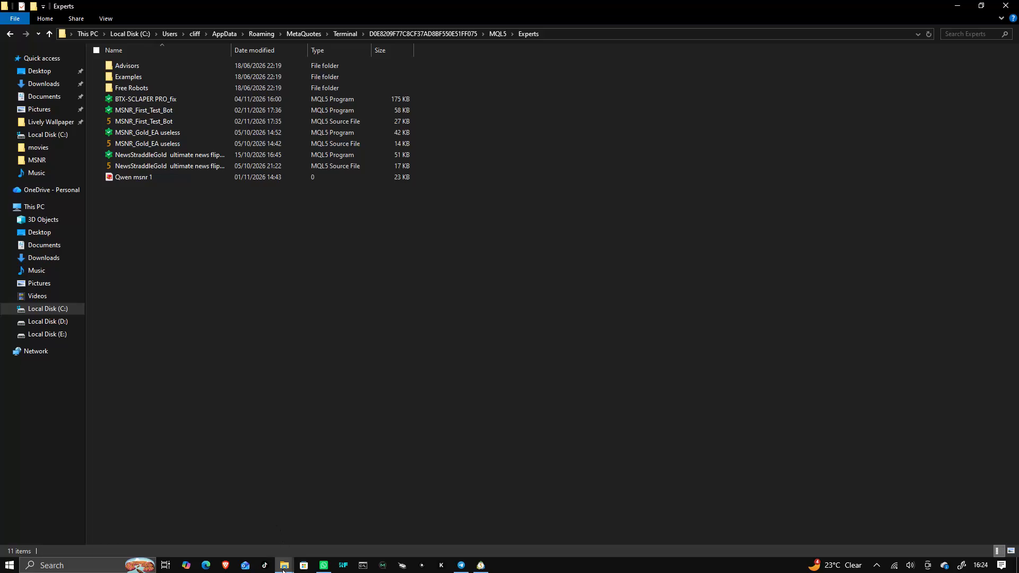
Delete the compressed BTX-SCLAPER PRO_fix archive from the Telegram Desktop folder inside Downloads.
left_click(282, 569)
left_click(134, 523)
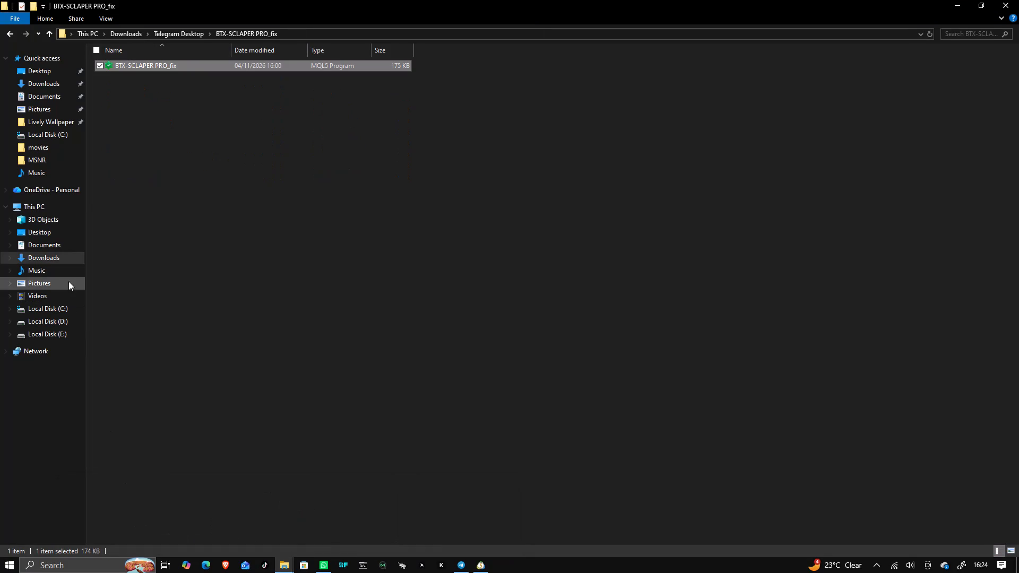
left_click(8, 32)
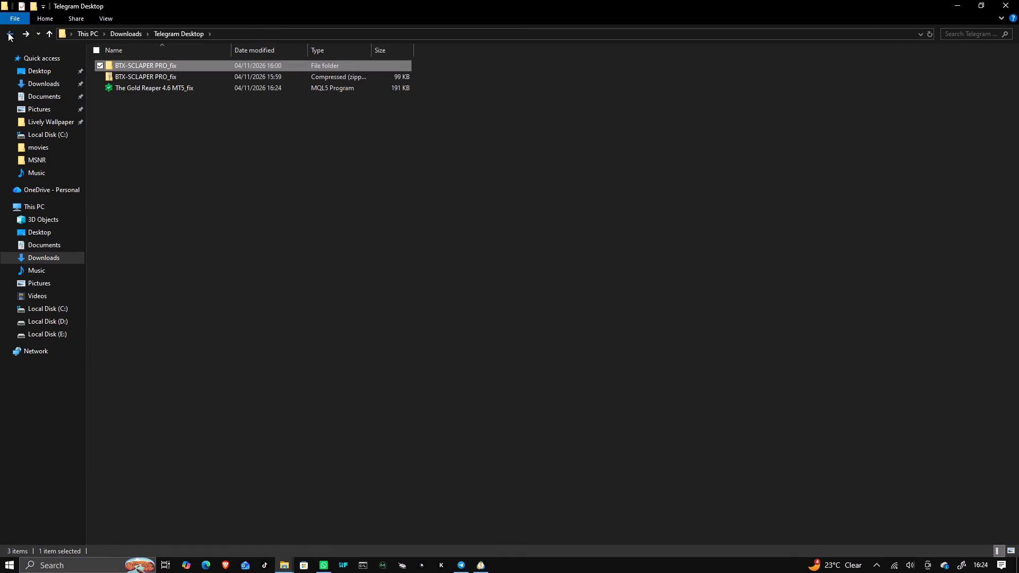
left_click(8, 32)
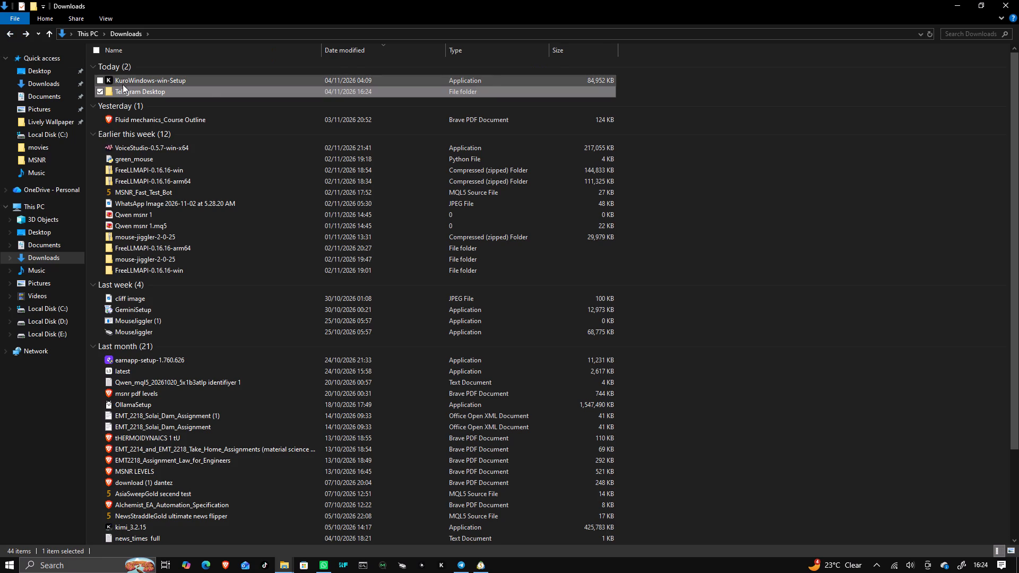
double_click(127, 89)
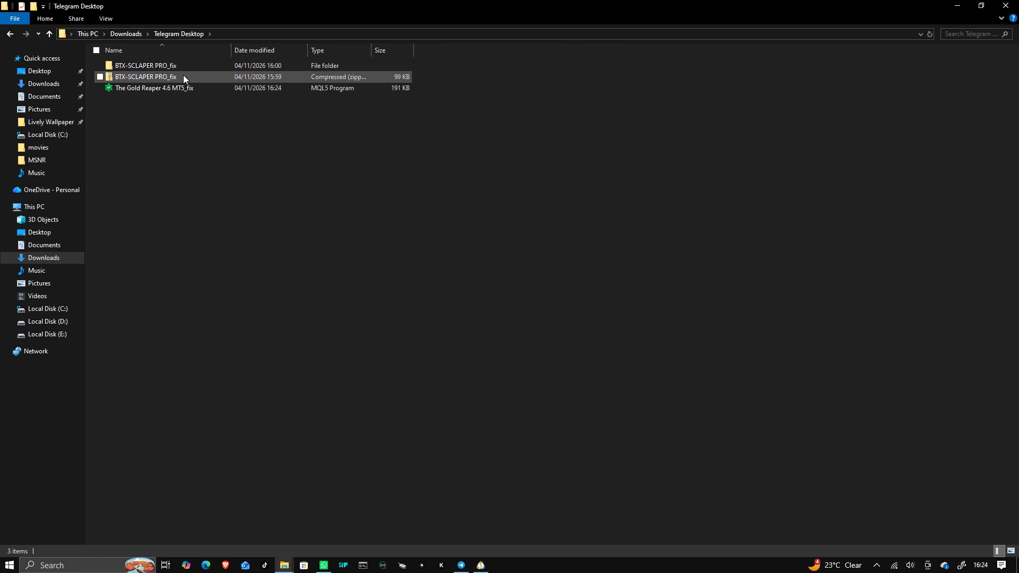
left_click(97, 79)
right_click(193, 73)
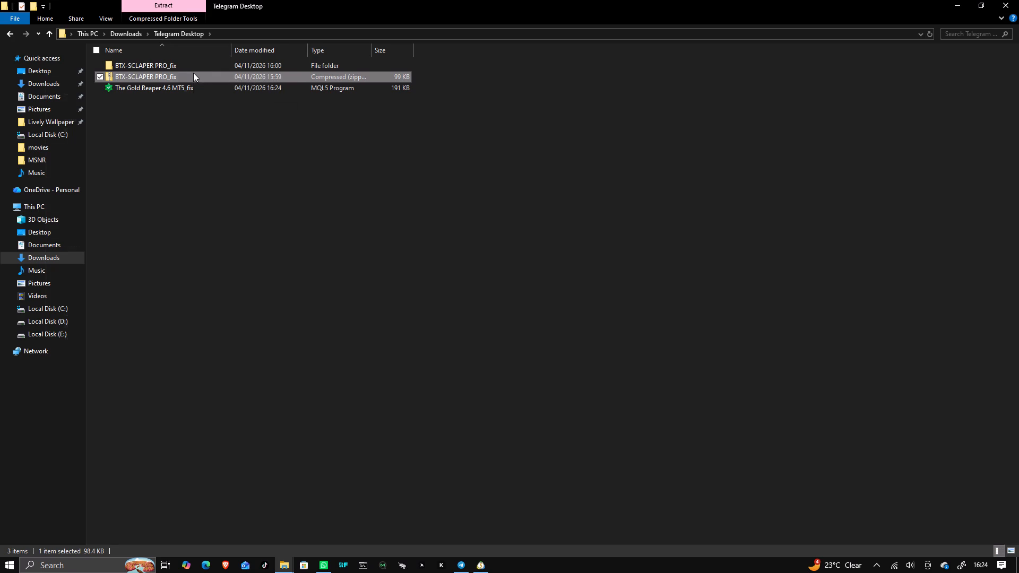
left_click(97, 323)
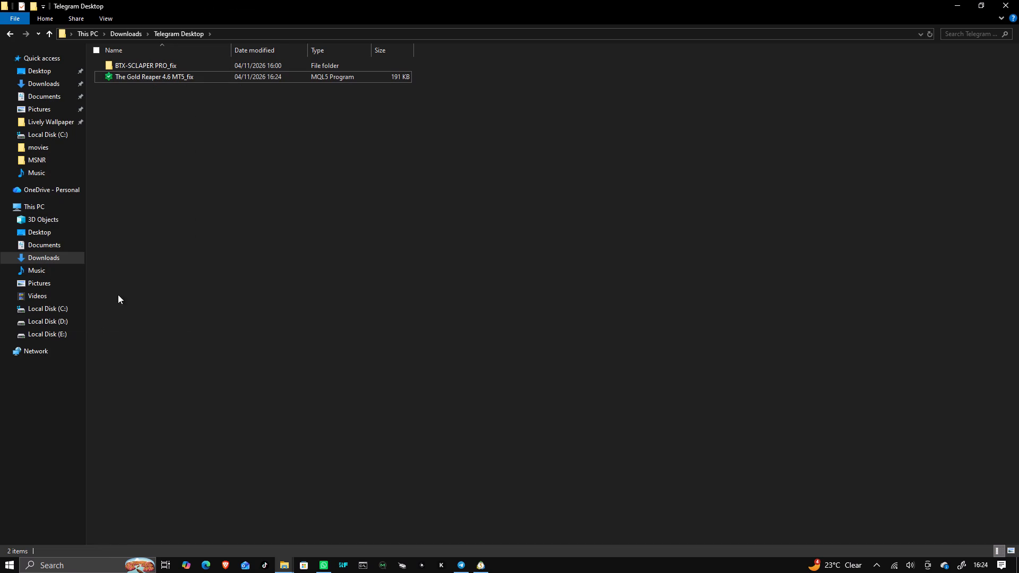
Copy The Gold Reaper 4.6 MT5_fix program file from the Telegram Desktop folder and bring up the other open folder windows.
left_click(191, 78)
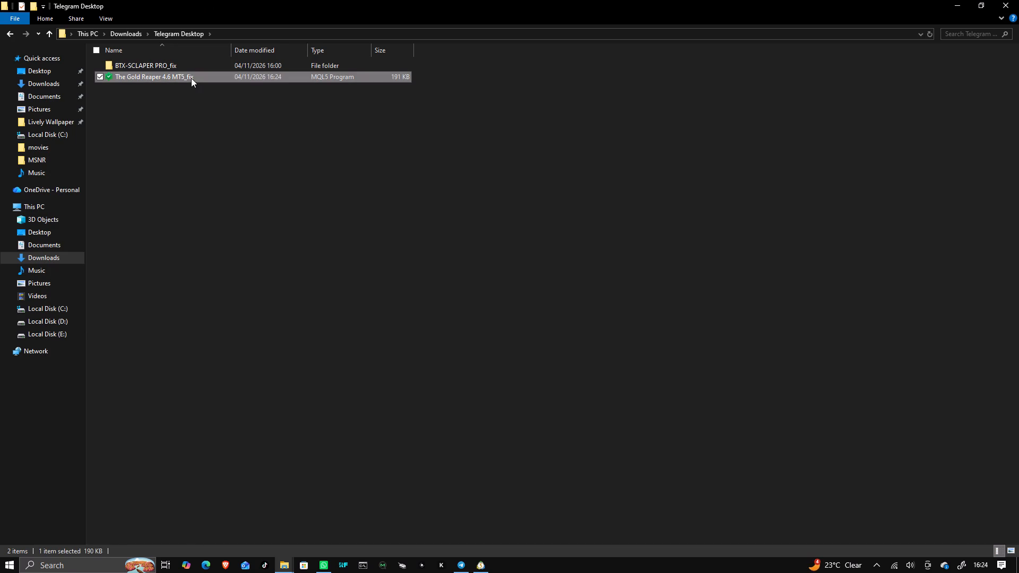
key("ctrl+c")
left_click(281, 562)
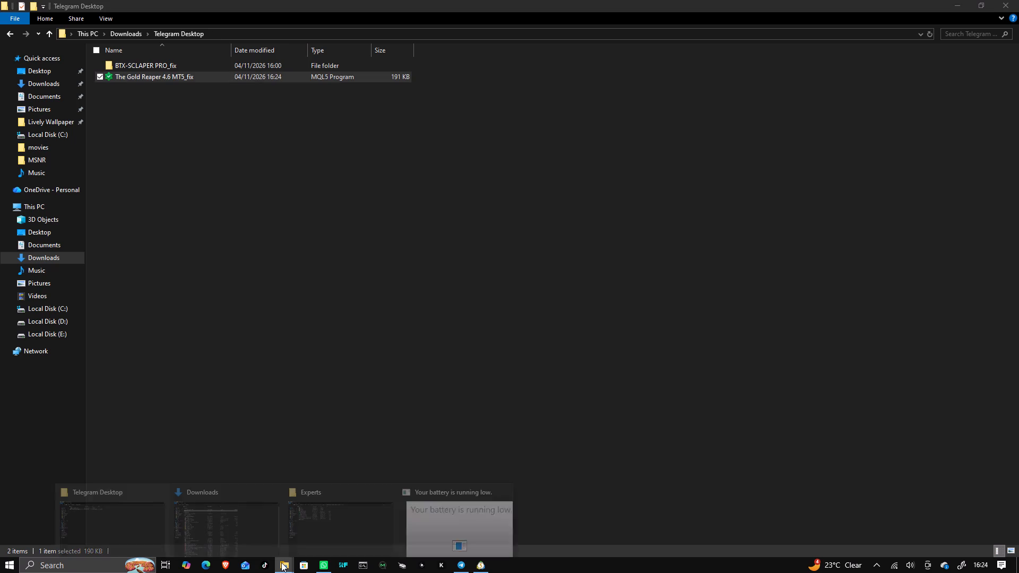
Paste the copied file The Gold Reaper 4.6 MT5_fix into the MQL5 Experts folder.
left_click(317, 535)
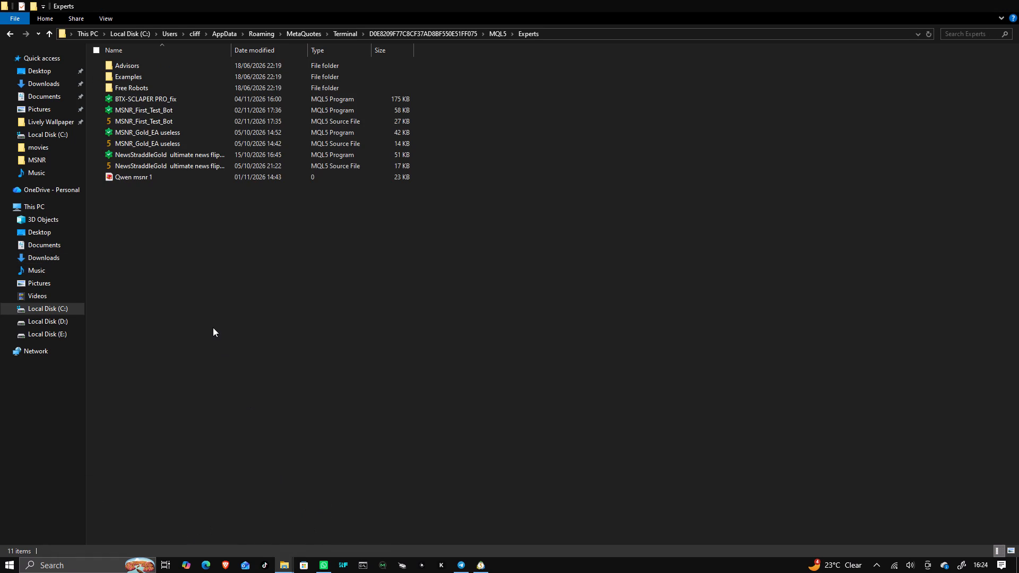
right_click(192, 264)
key("ctrl+v")
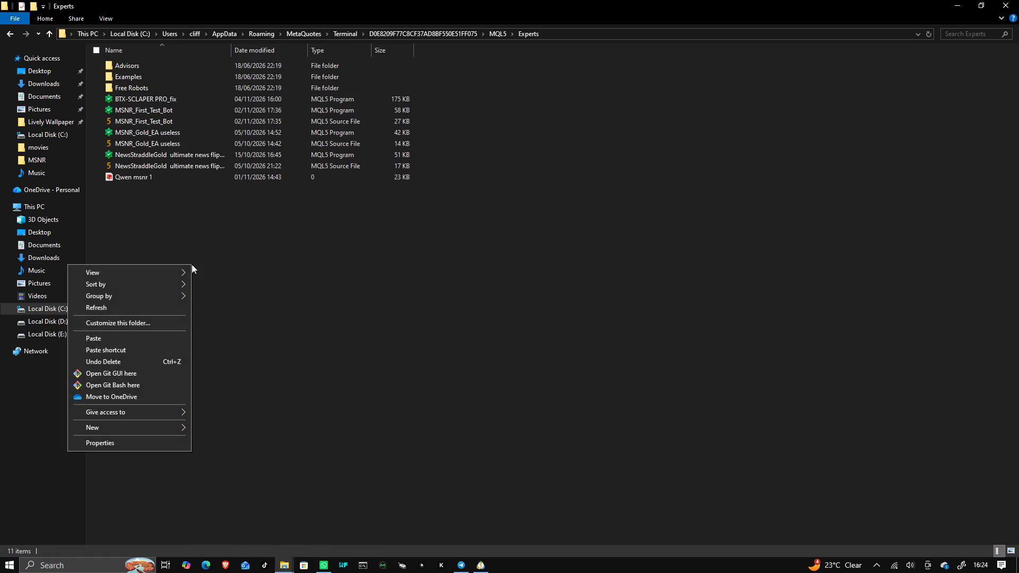
left_click(223, 230)
key("ctrl+v")
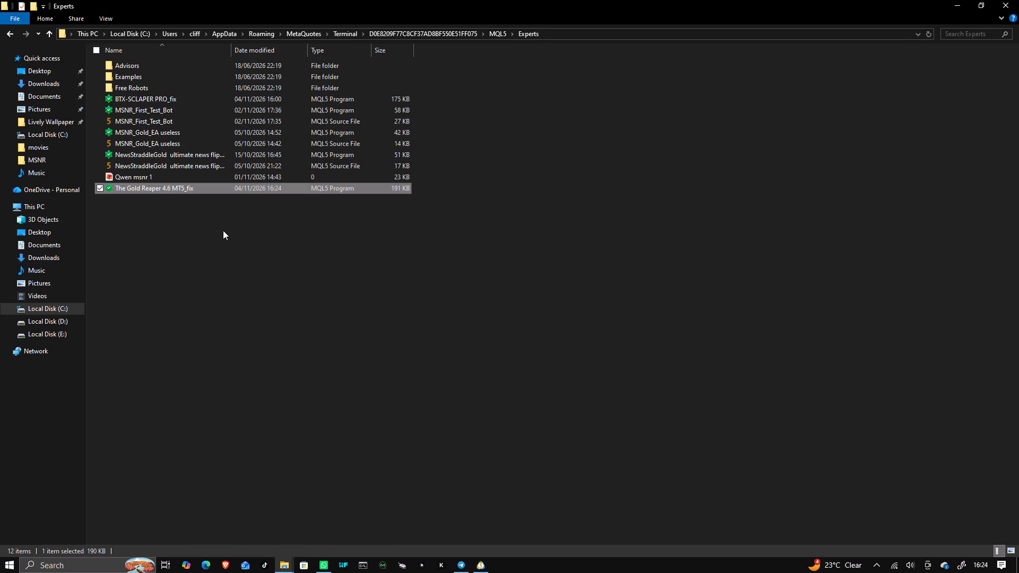
left_click(223, 231)
Switch to MetaTrader 5 and turn off Algo Trading.
left_click(481, 565)
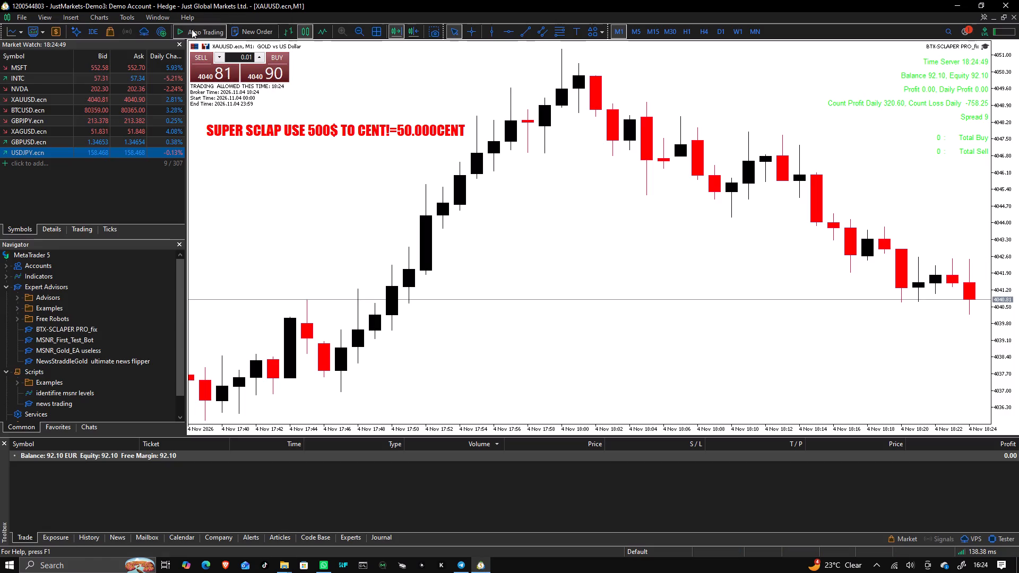
left_click(192, 29)
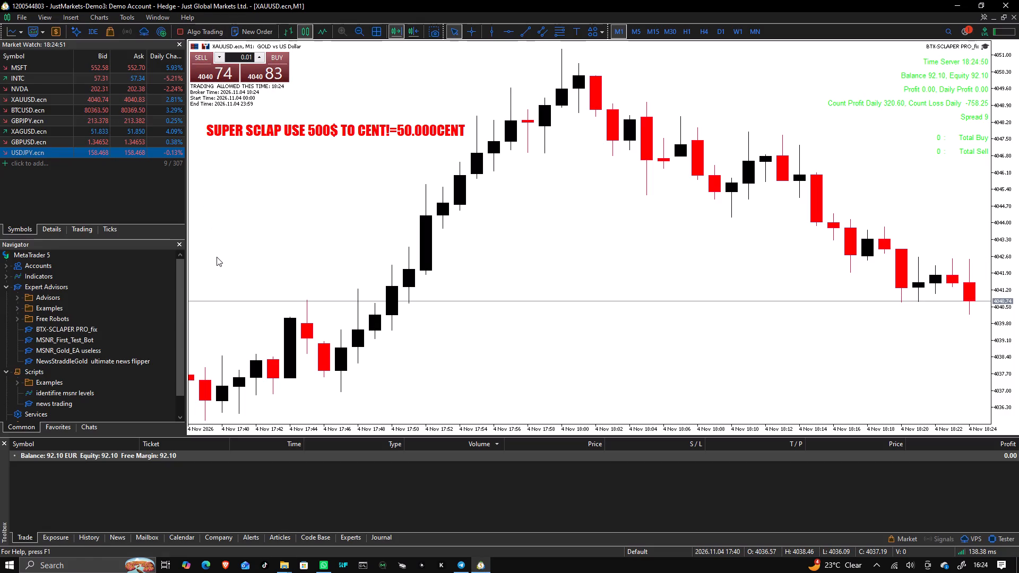
Open the Strategy Tester settings and refresh the Expert Advisors list in the Navigator.
key("ctrl+r")
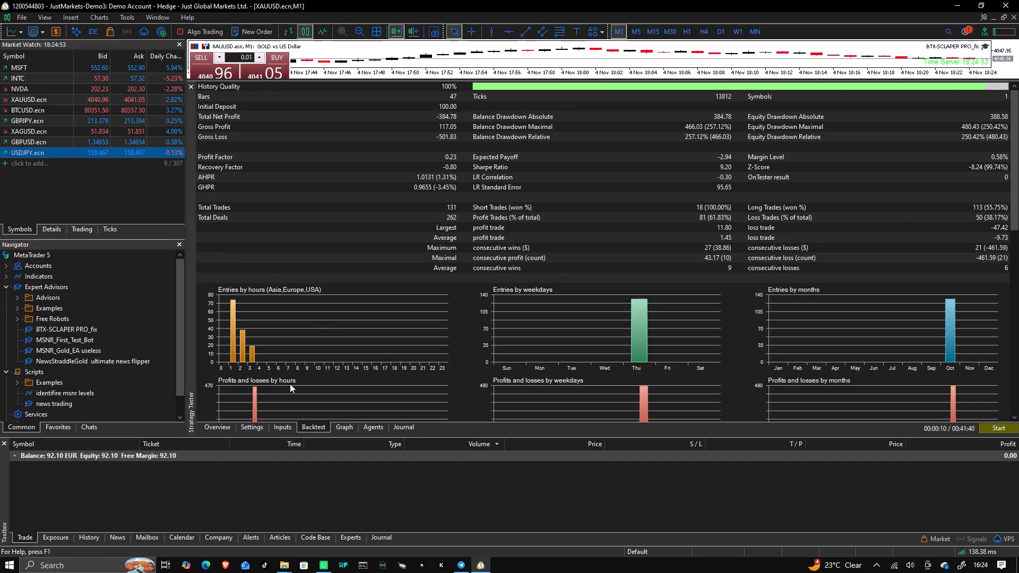
left_click(253, 425)
scroll(128, 341, "down", 2)
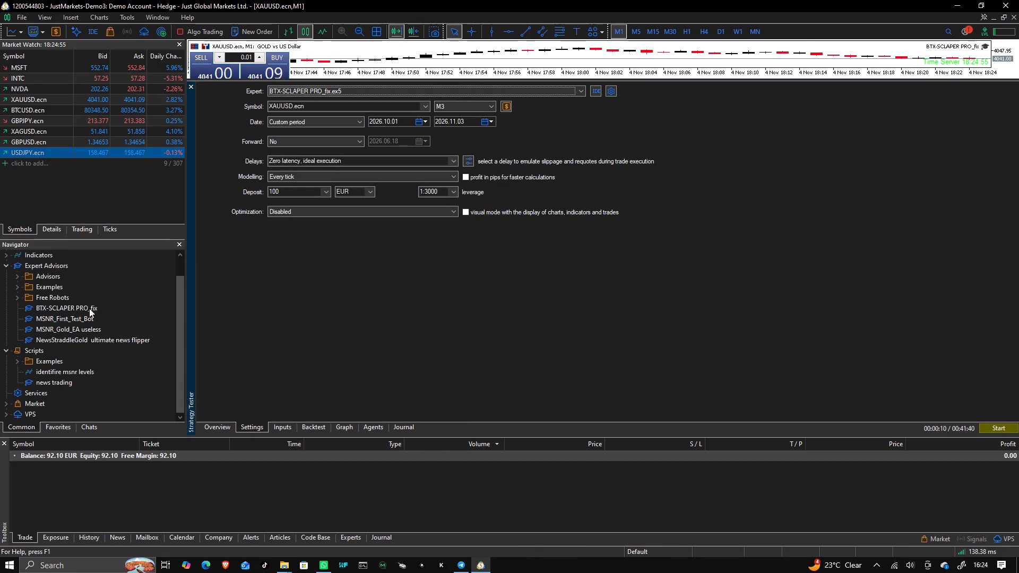
left_click(51, 261)
right_click(54, 265)
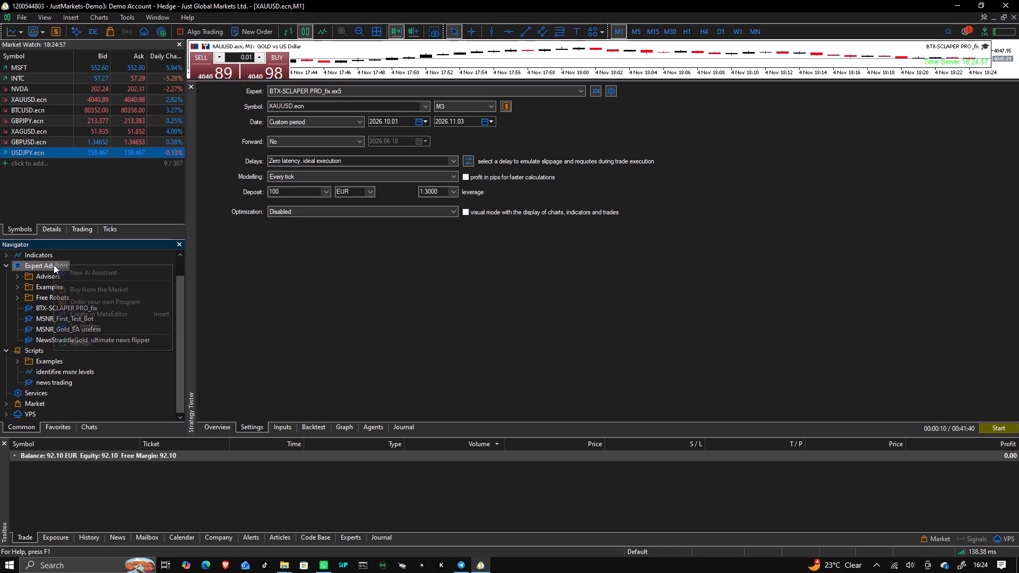
left_click(100, 344)
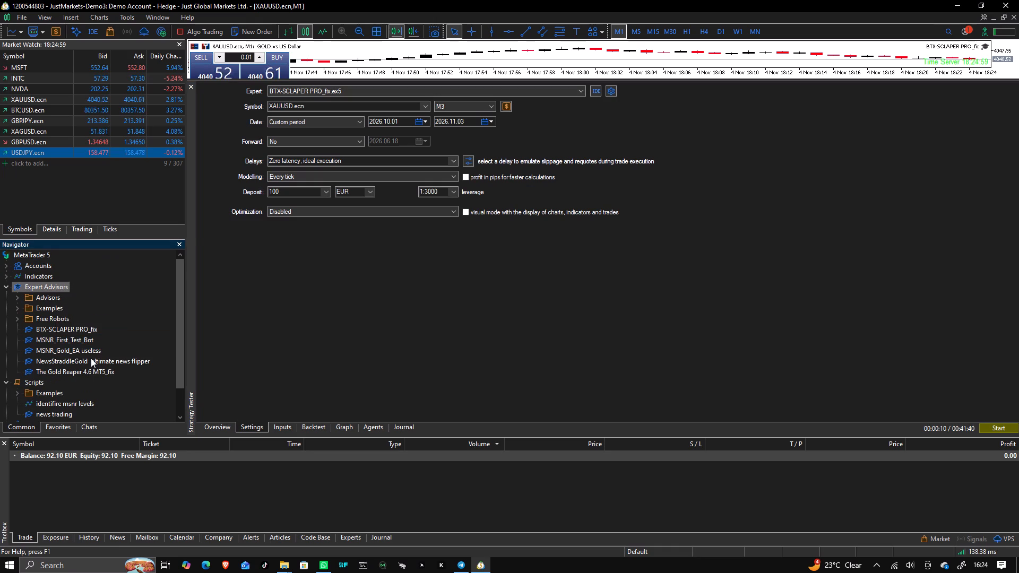
scroll(91, 358, "down", 1)
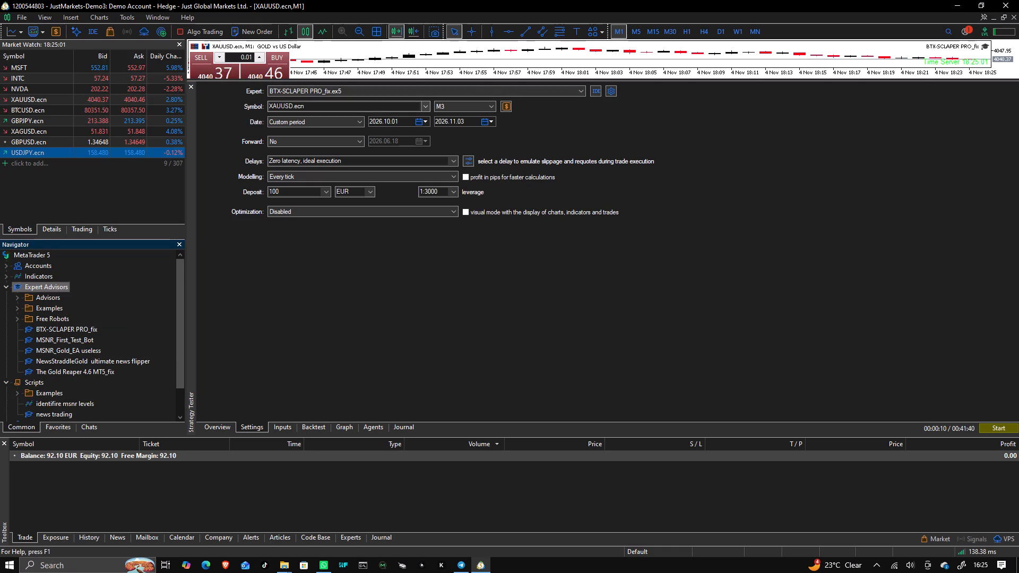
Configure the Strategy Tester with The Gold Reaper 4.6 MT5_fix.ex5 on the M1 timeframe, with end date 2026.11.01.
left_click(504, 86)
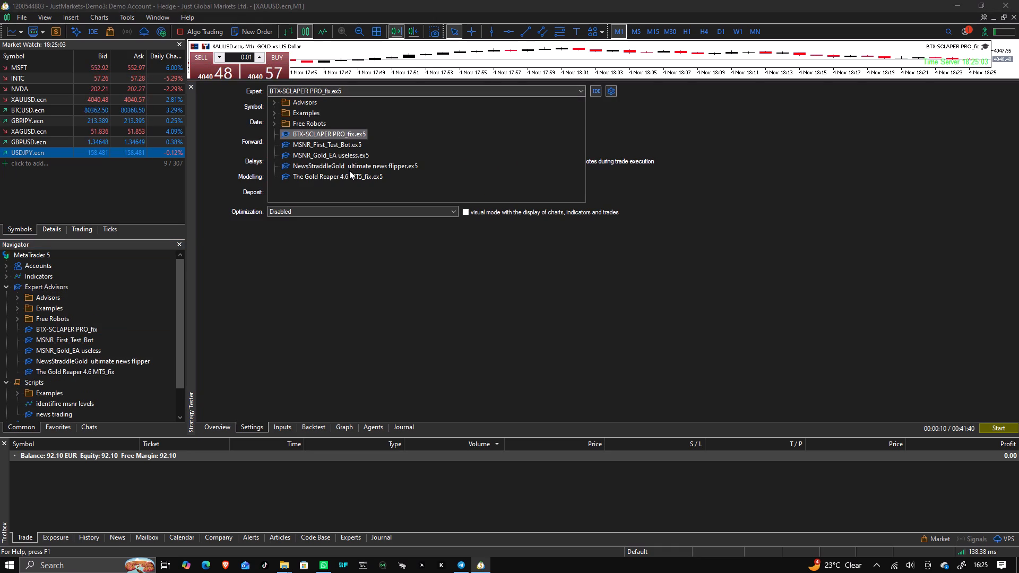
left_click(347, 174)
double_click(347, 174)
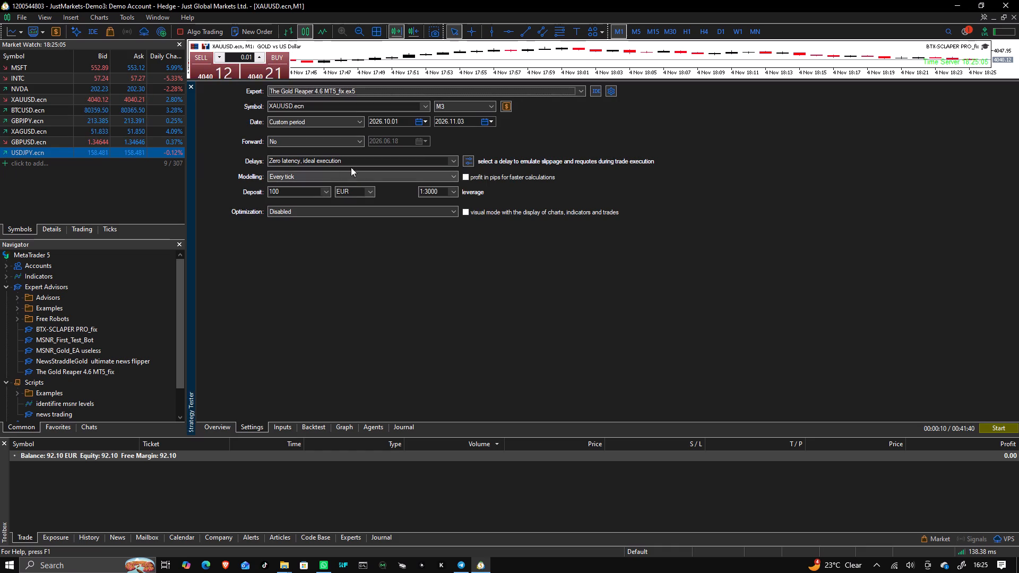
left_click(474, 100)
left_click(479, 105)
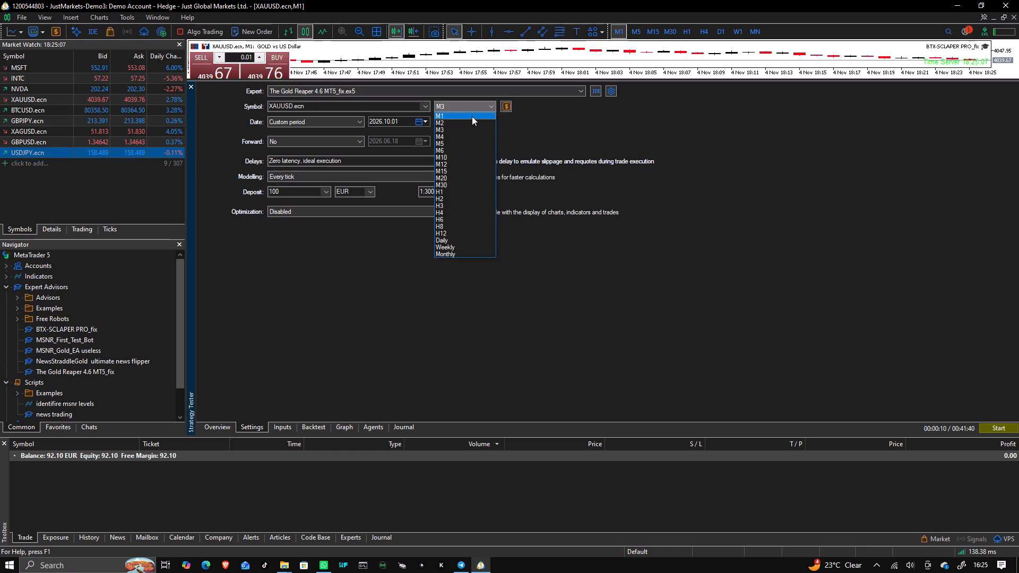
left_click(469, 118)
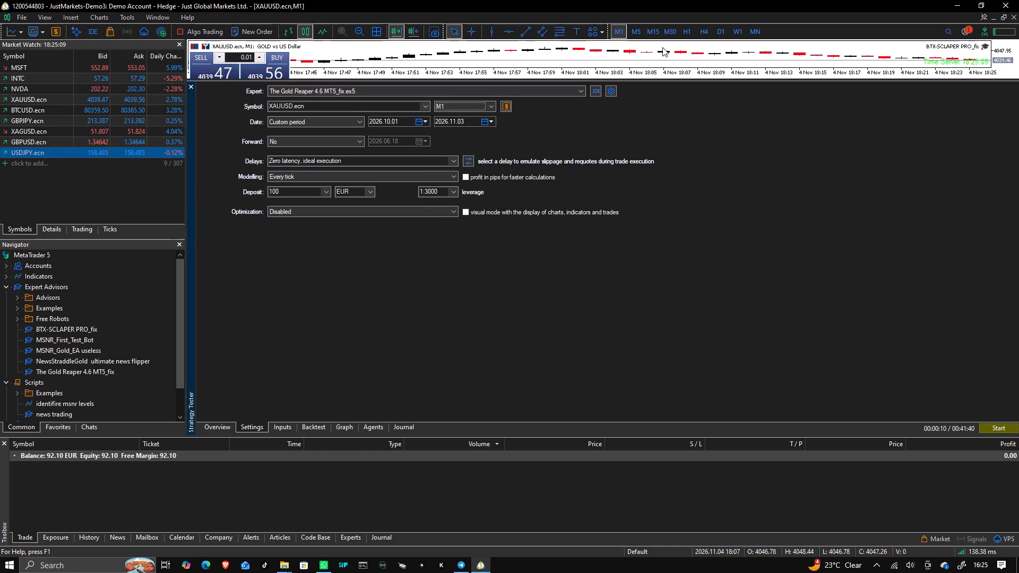
left_click(400, 124)
left_click(422, 120)
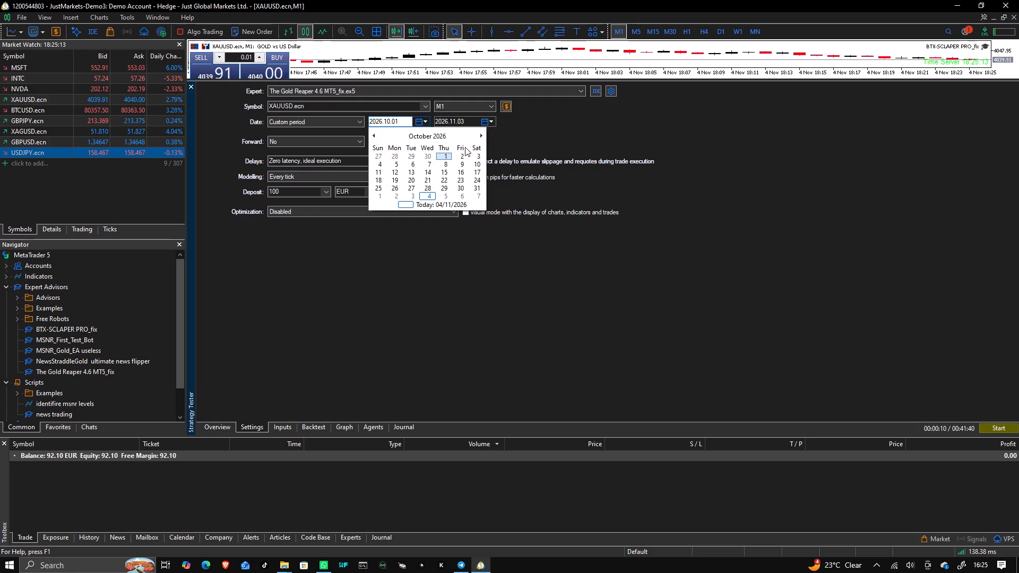
left_click(488, 122)
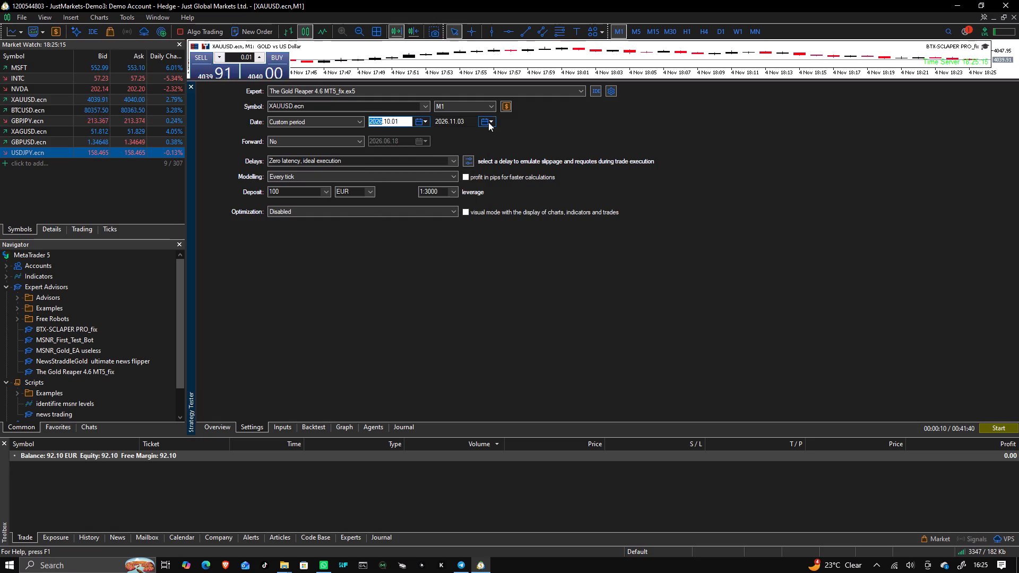
left_click(488, 122)
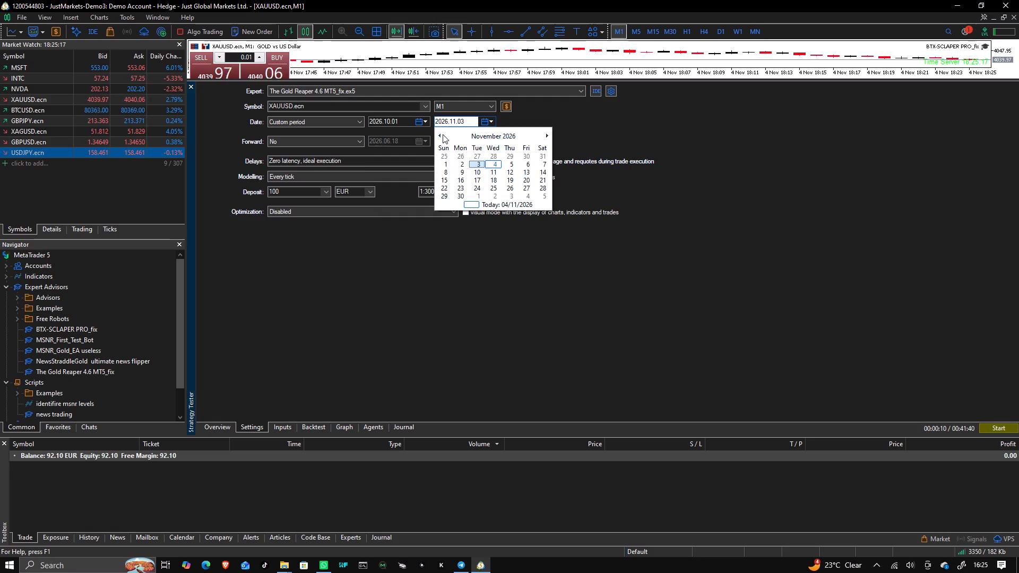
left_click(451, 165)
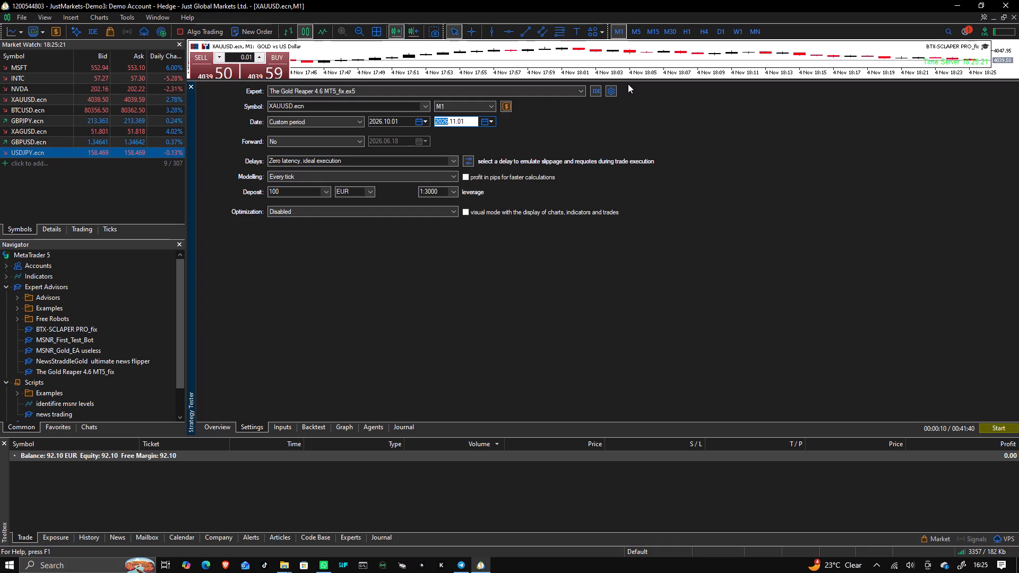
Run a single backtest of The Gold Reaper and review its balance graph and results report.
left_click(612, 90)
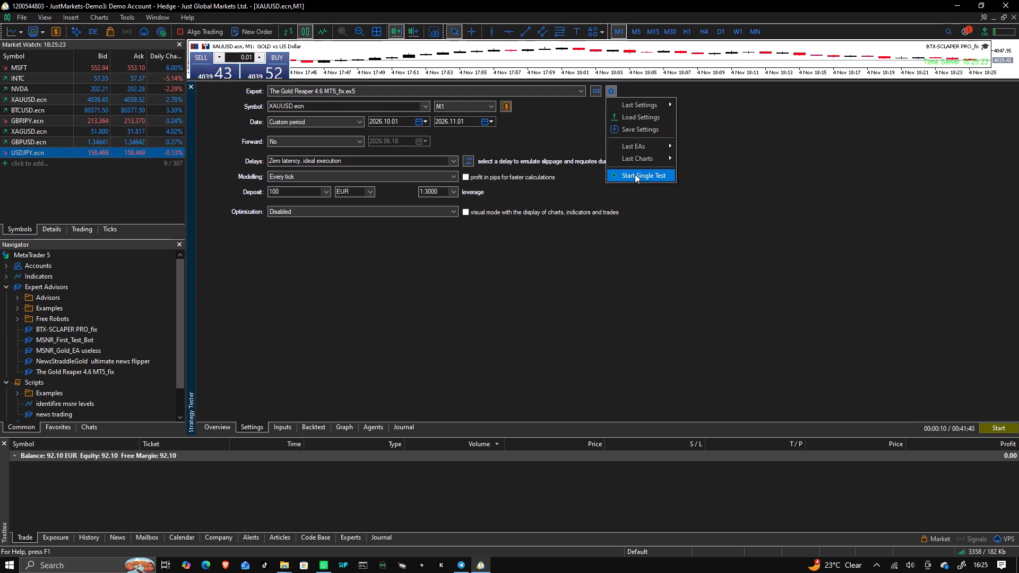
left_click(635, 174)
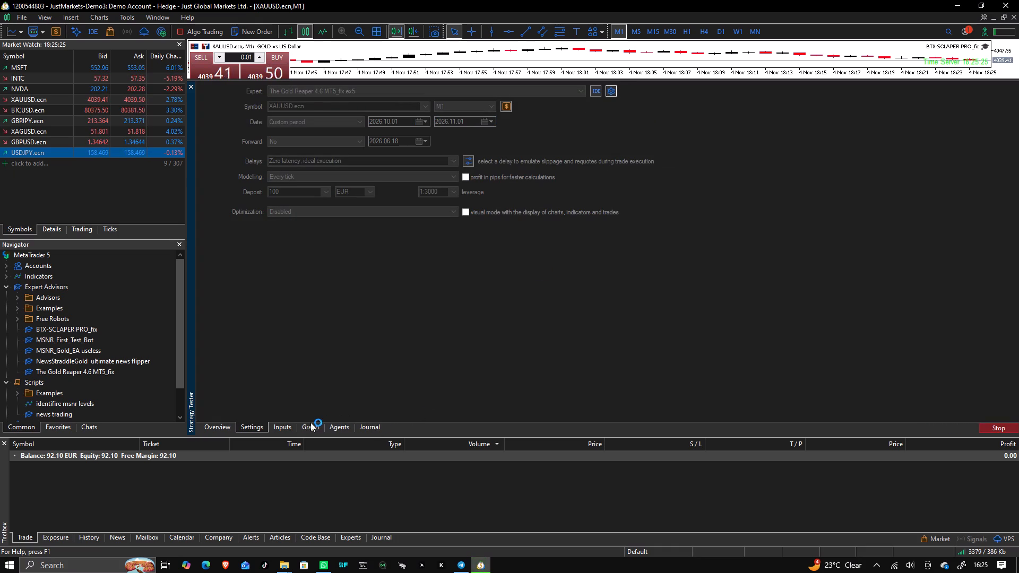
left_click(311, 425)
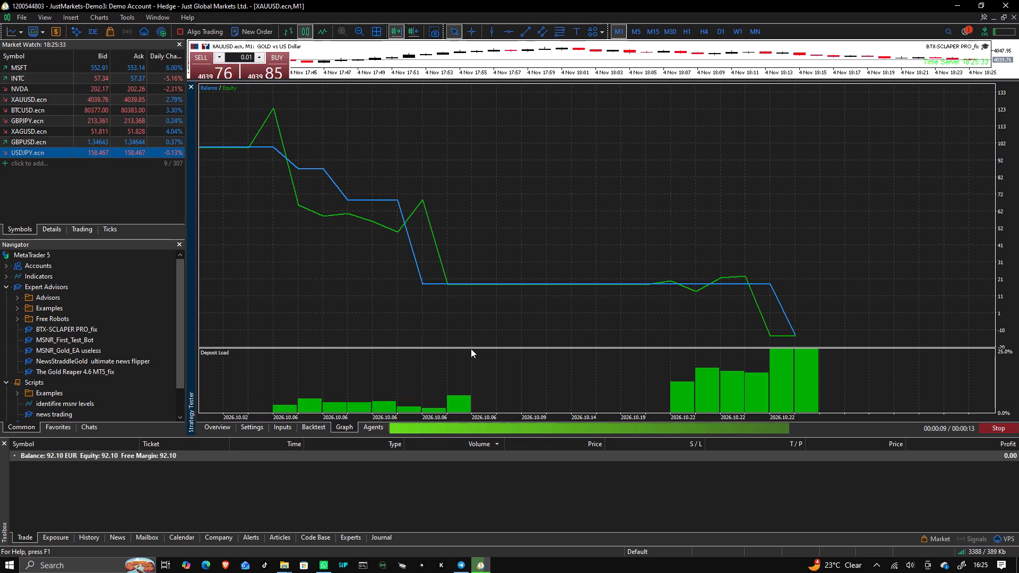
left_click(319, 426)
scroll(411, 303, "down", 1)
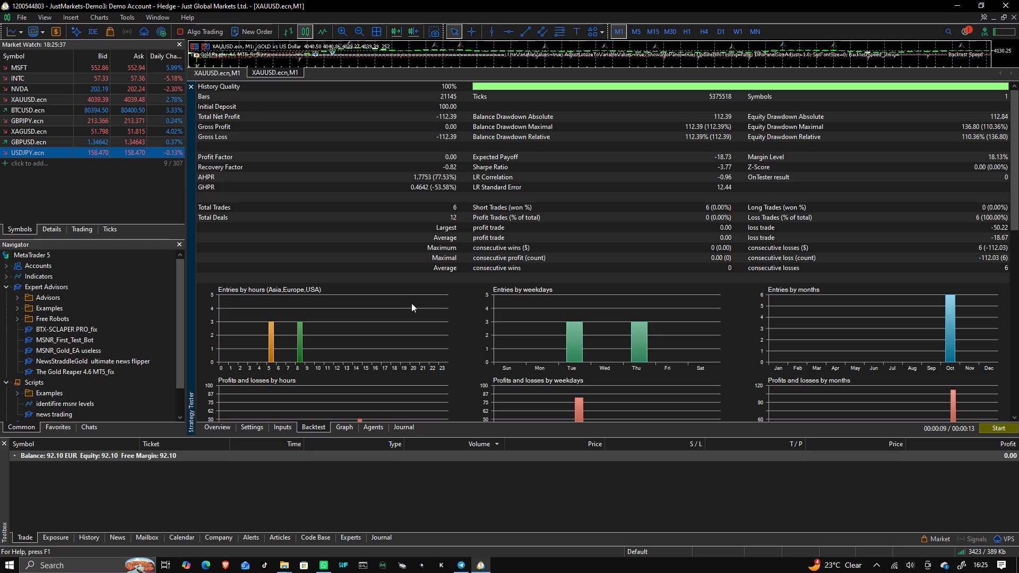
scroll(411, 303, "down", 1)
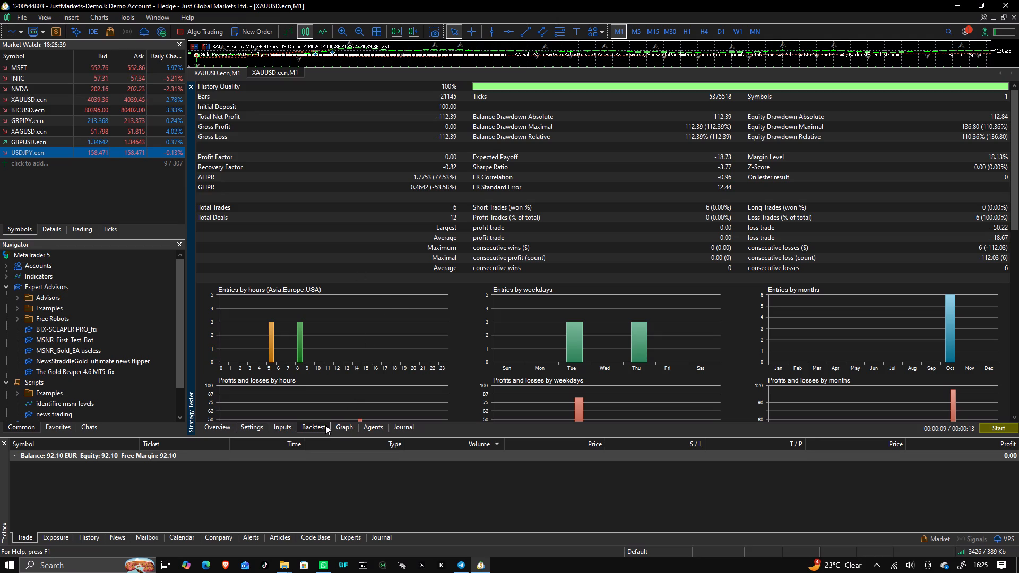
Return to the tester settings and set the custom period's start date to 2026.08.01.
left_click(295, 429)
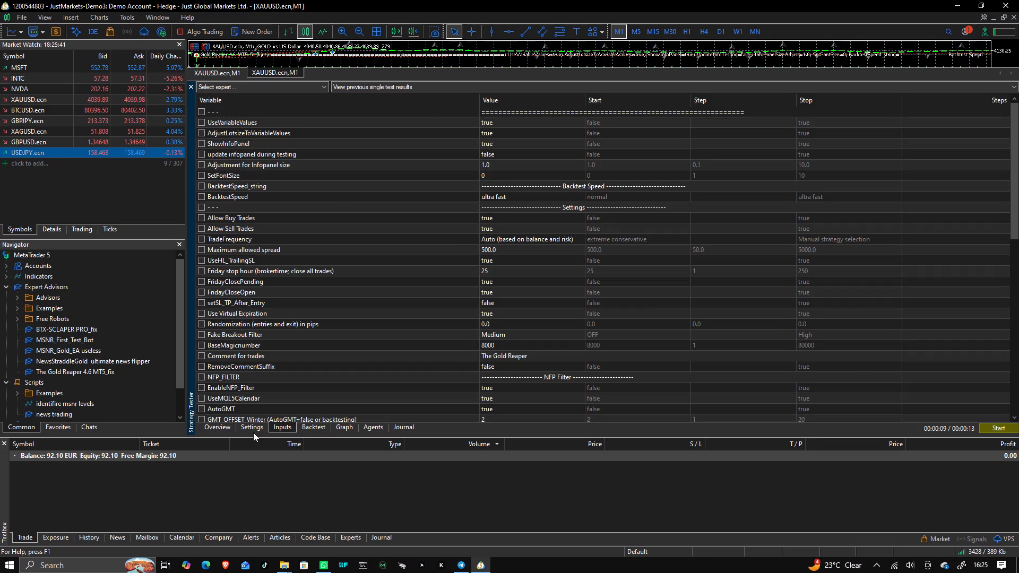
left_click(253, 429)
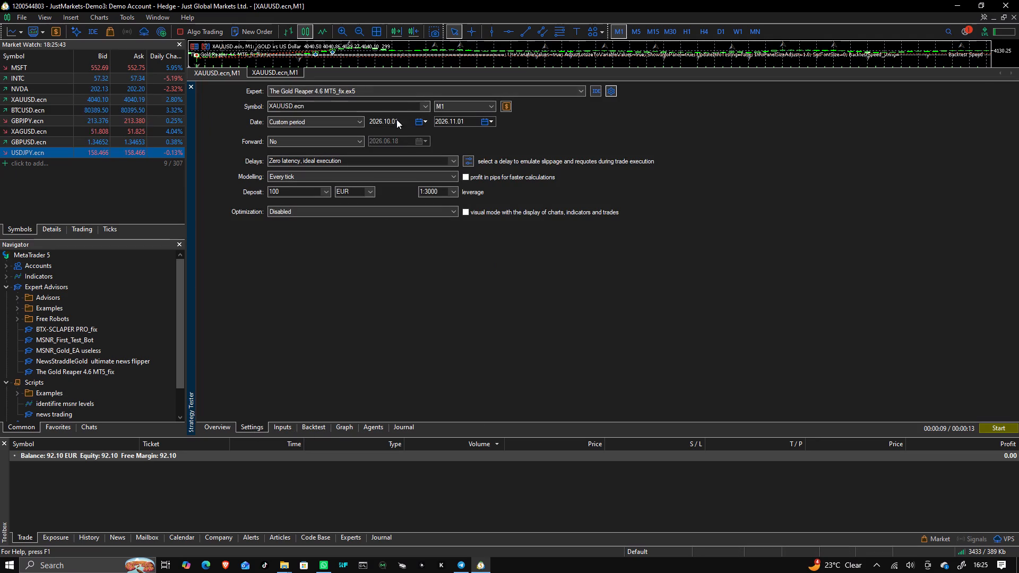
left_click(396, 119)
left_click(424, 120)
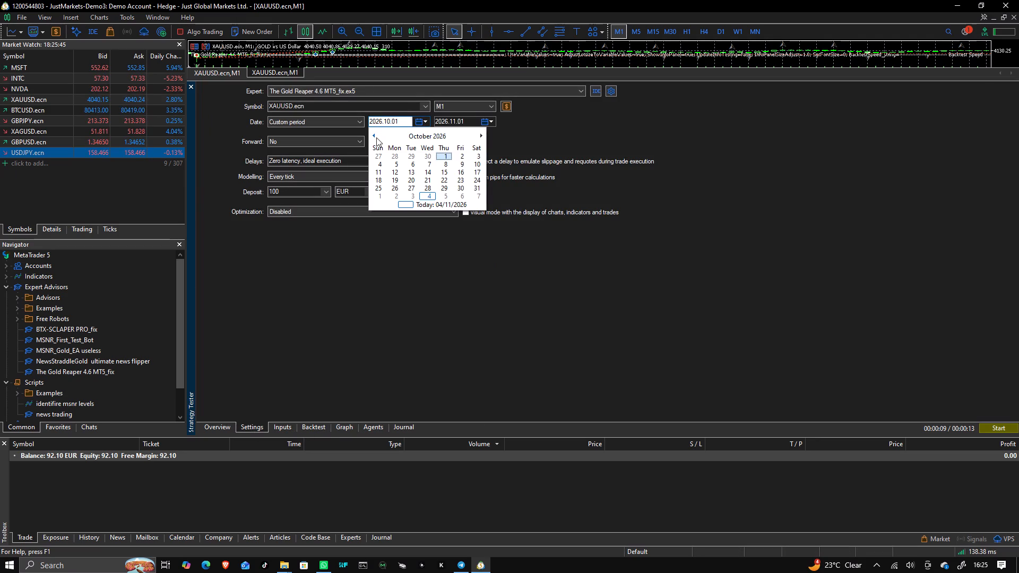
left_click(374, 137)
left_click(374, 137)
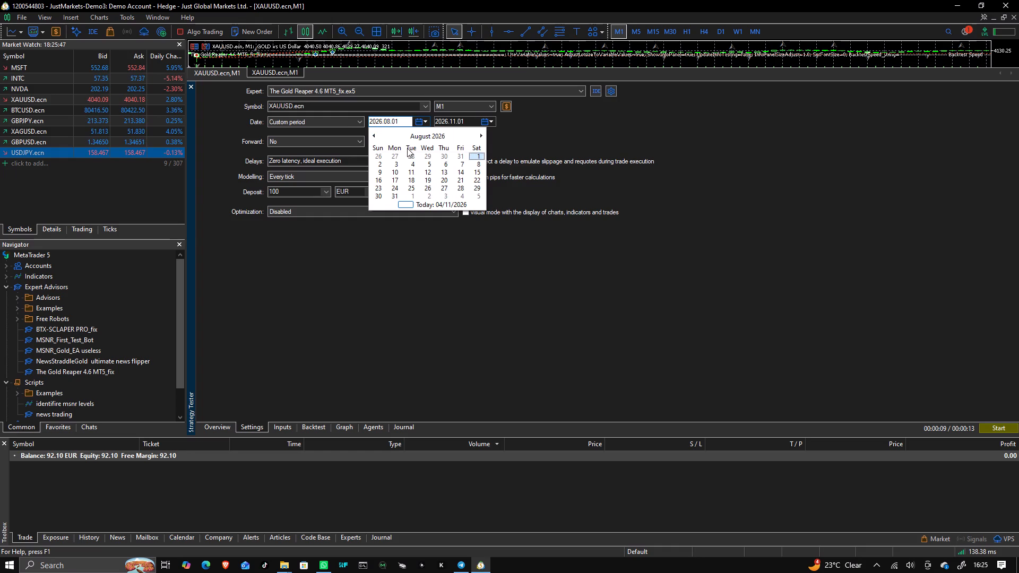
left_click(477, 154)
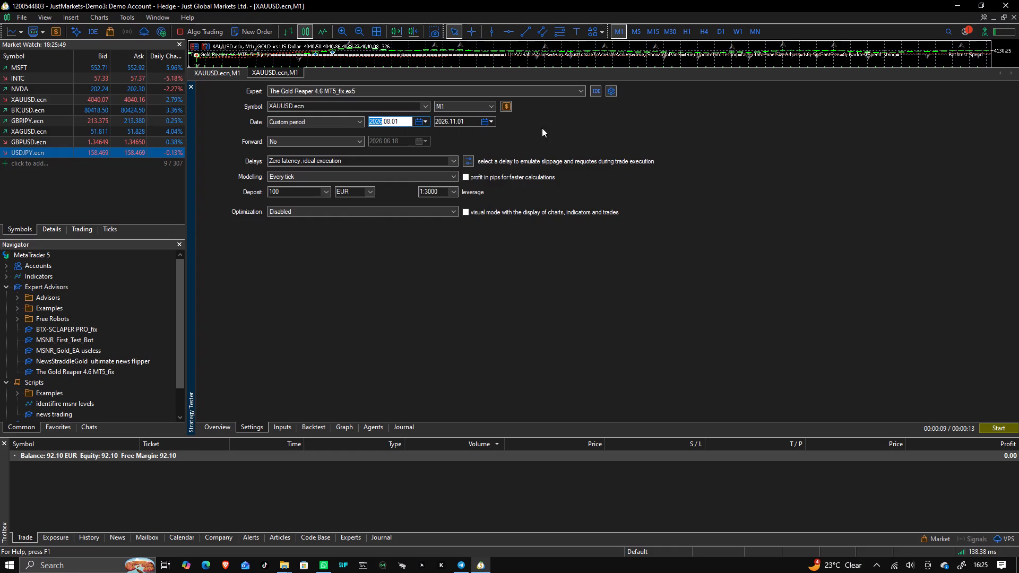
Run a single backtest over the extended period and follow its balance graph.
left_click(610, 93)
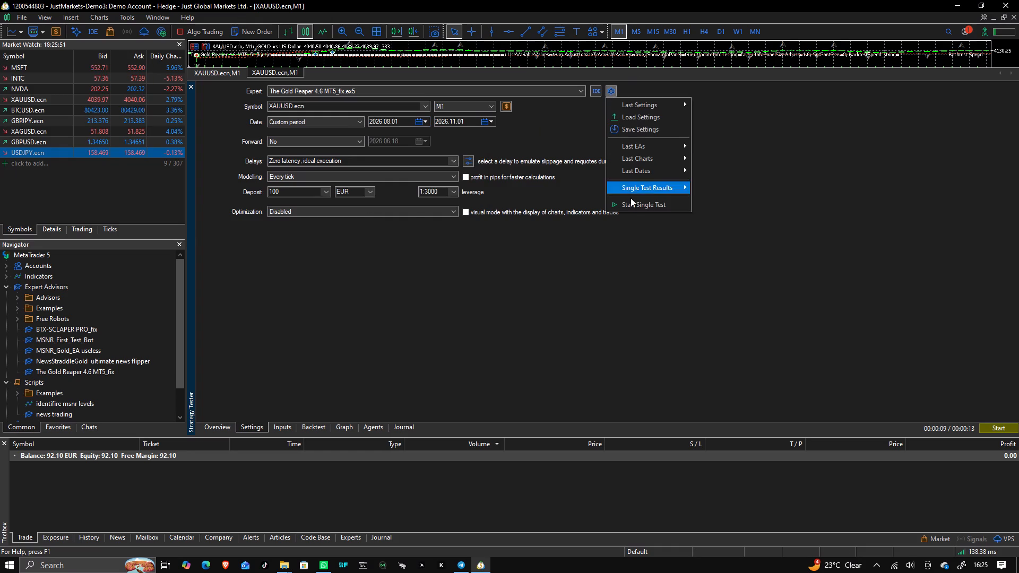
left_click(634, 209)
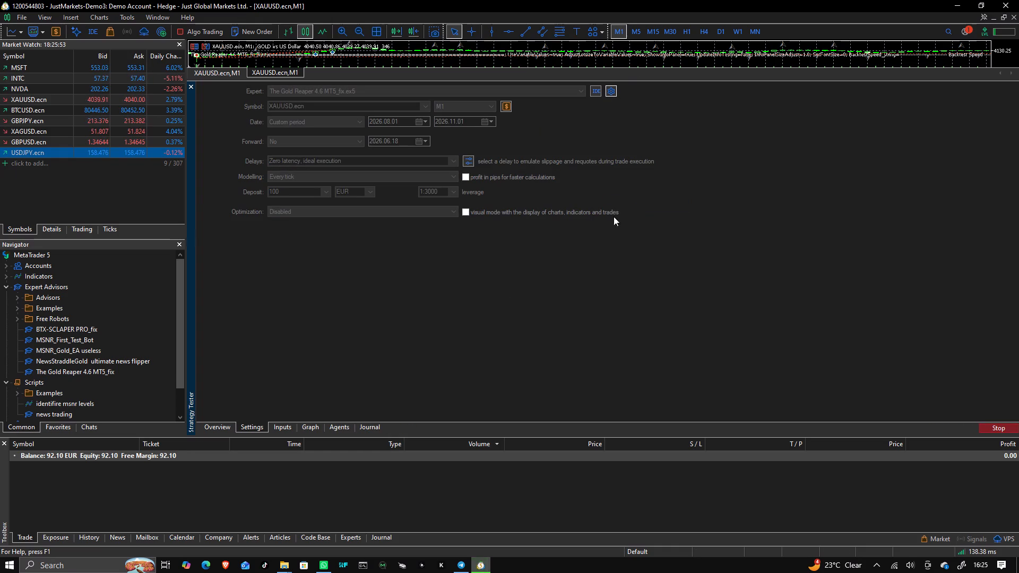
left_click(316, 426)
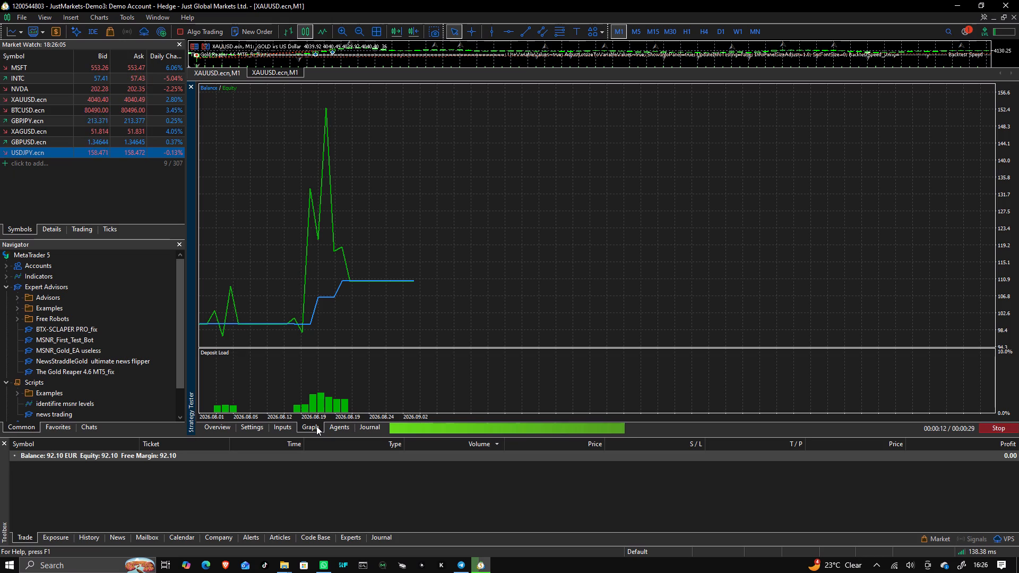
Turn Algo Trading back on.
left_click(193, 29)
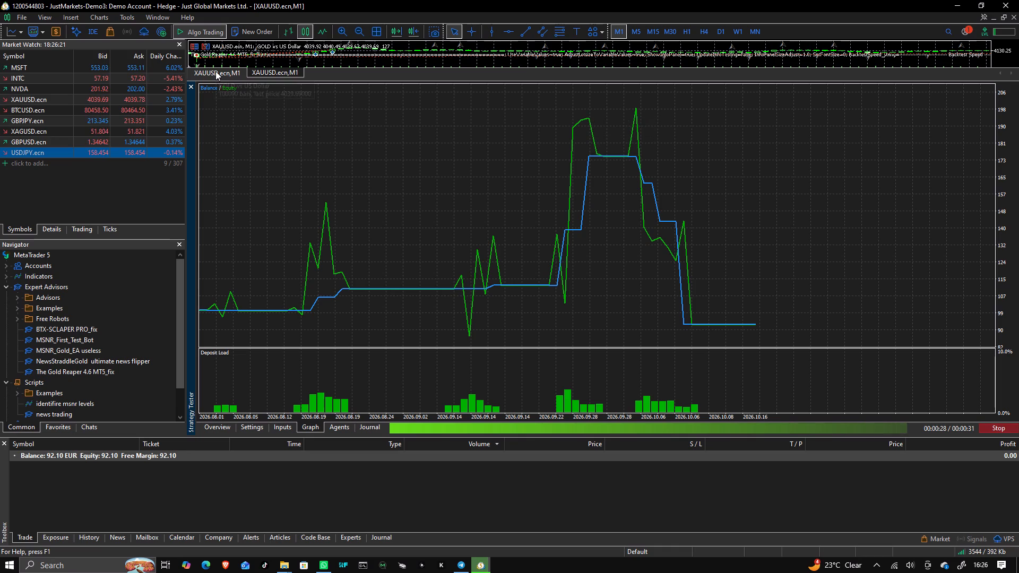
Look through the open XAUUSD M1 charts as the backtest finishes, ending on the live chart running BTX-SCLAPER PRO_fix.
left_click(273, 72)
left_click(273, 72)
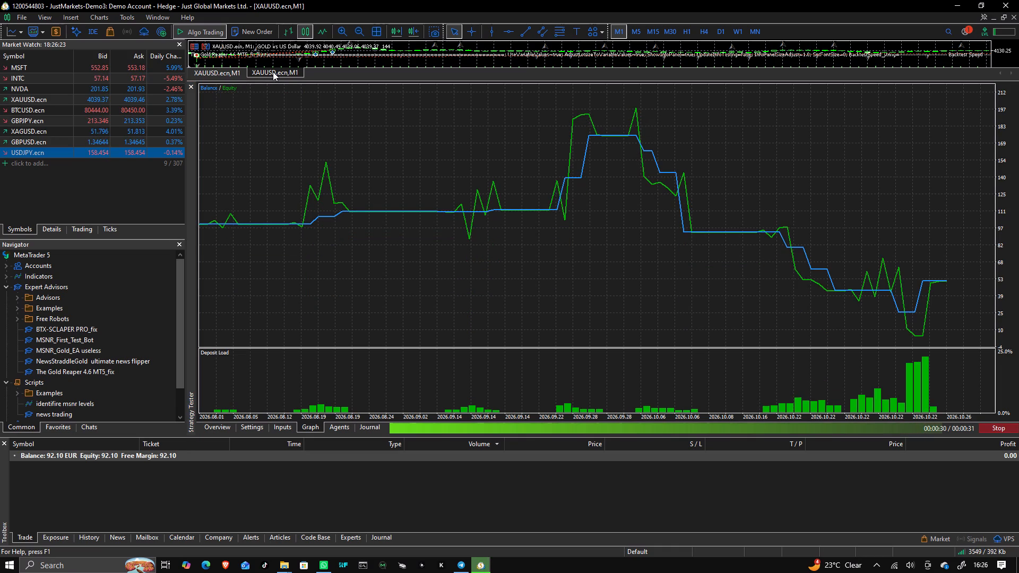
left_click(277, 72)
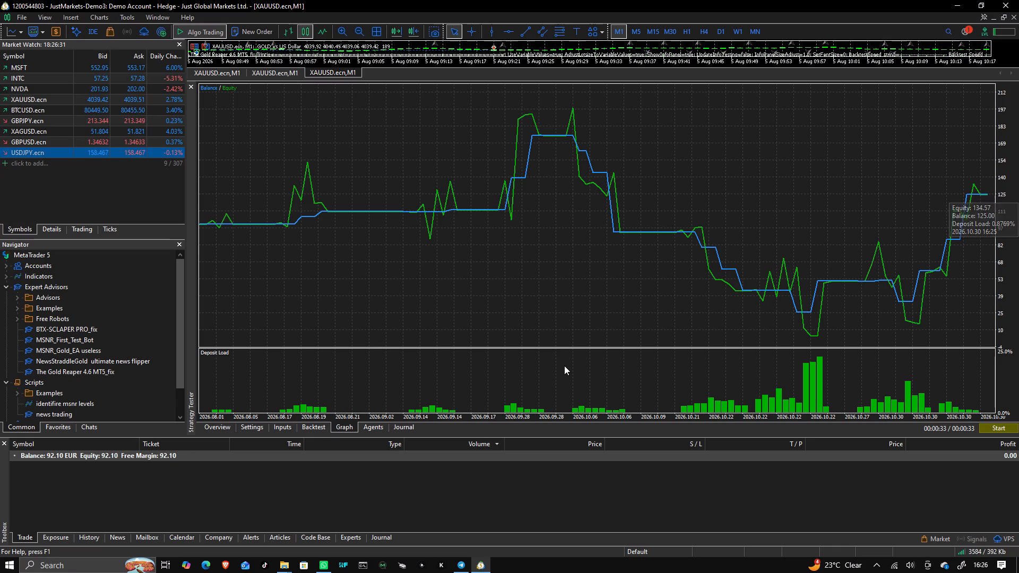
left_click(275, 75)
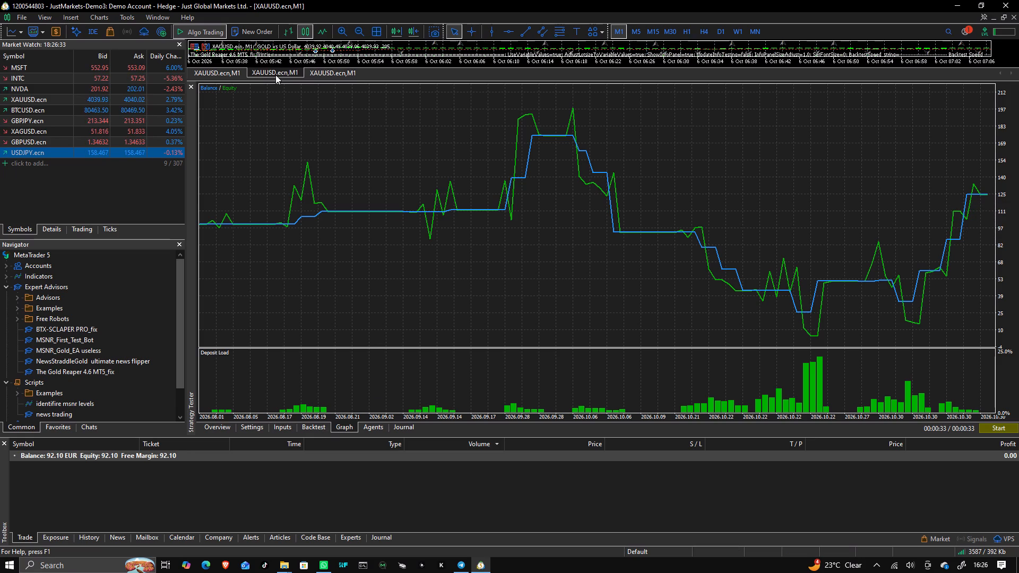
left_click(316, 68)
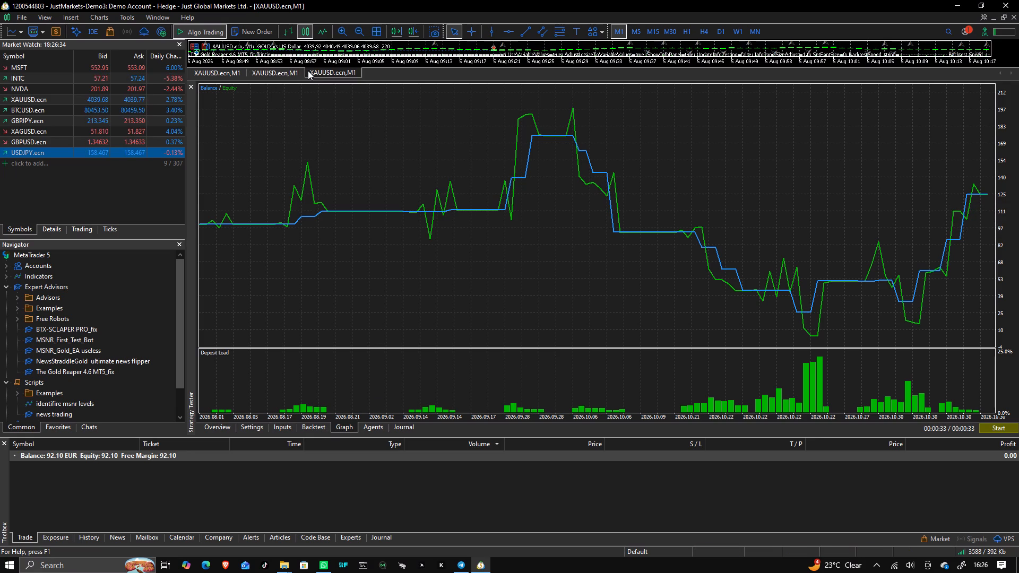
left_click(219, 70)
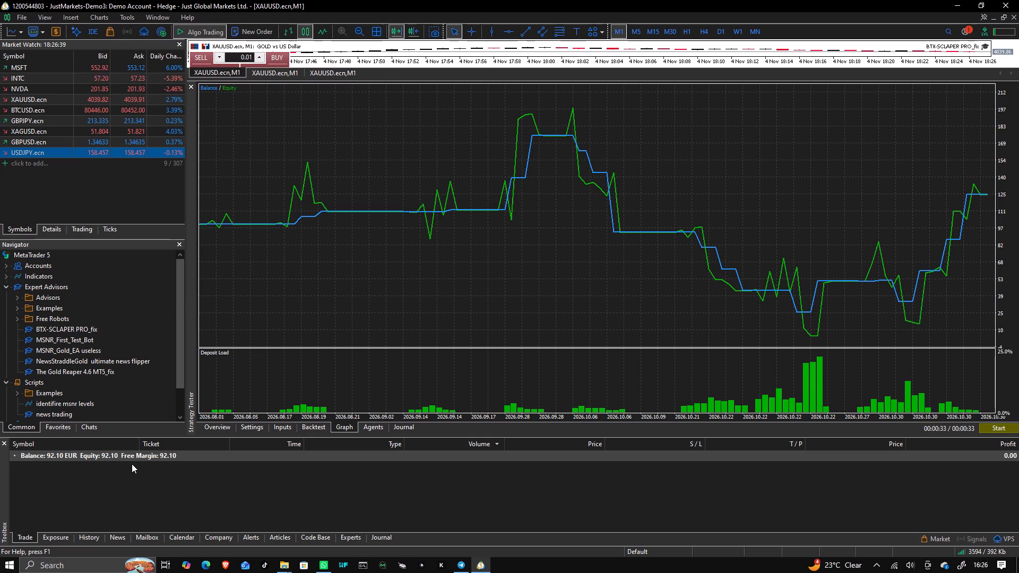
Switch to File Explorer's Experts folder and delete the programs The Gold Reaper 4.6 MT5_fix and BTX-SCLAPER PRO_fix.
left_click(280, 572)
left_click(312, 525)
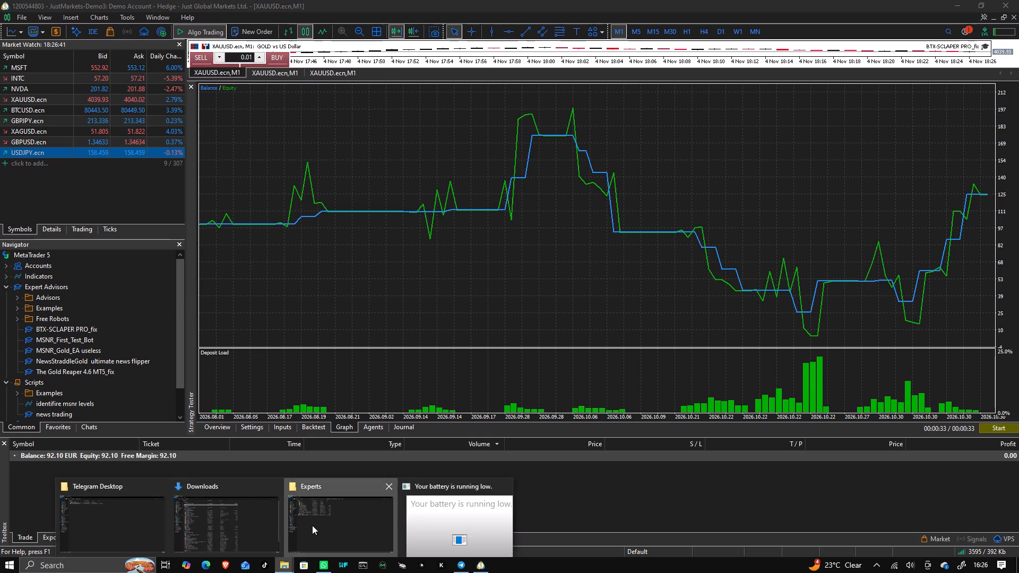
right_click(179, 188)
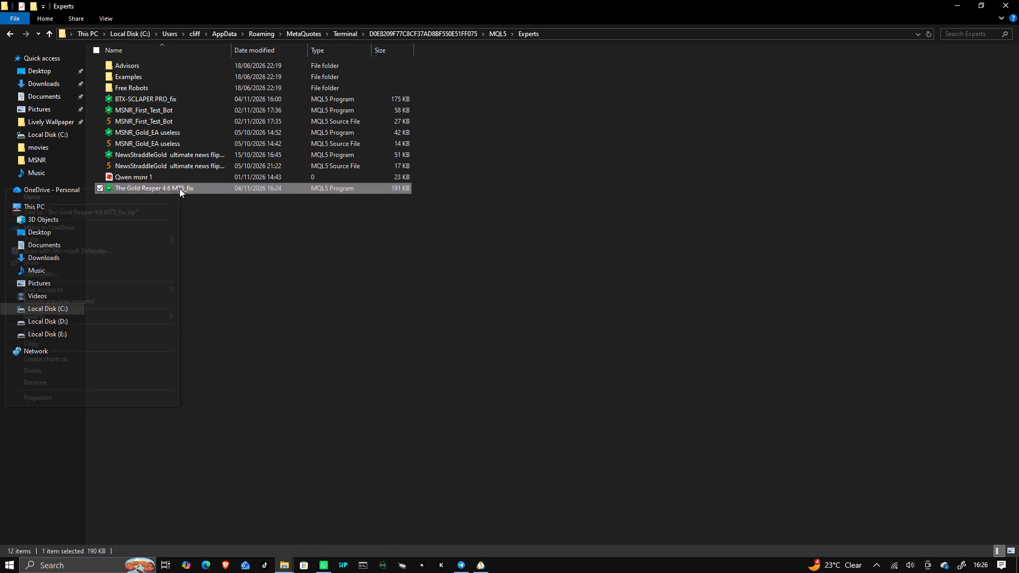
left_click(105, 374)
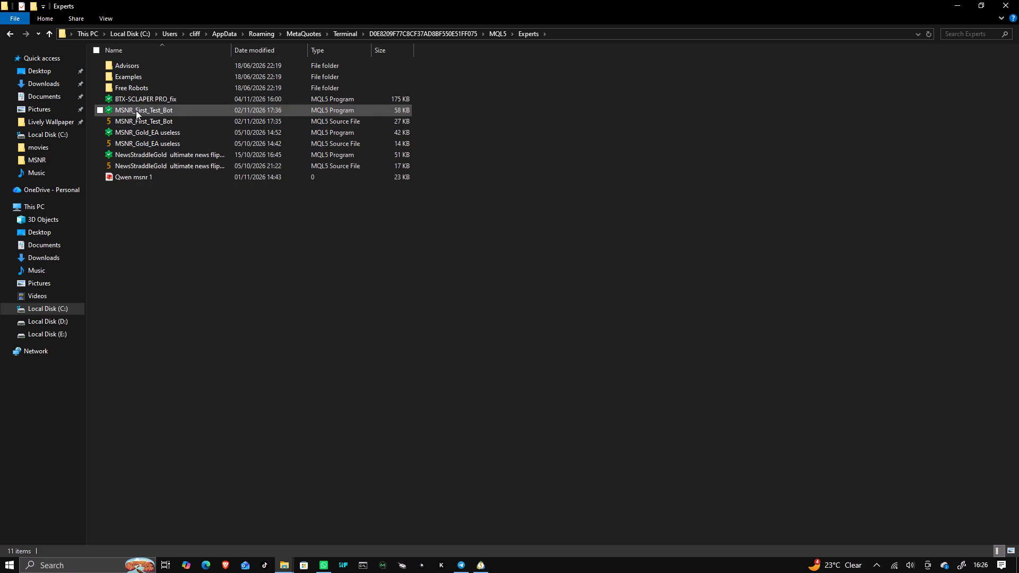
left_click(155, 99)
right_click(155, 99)
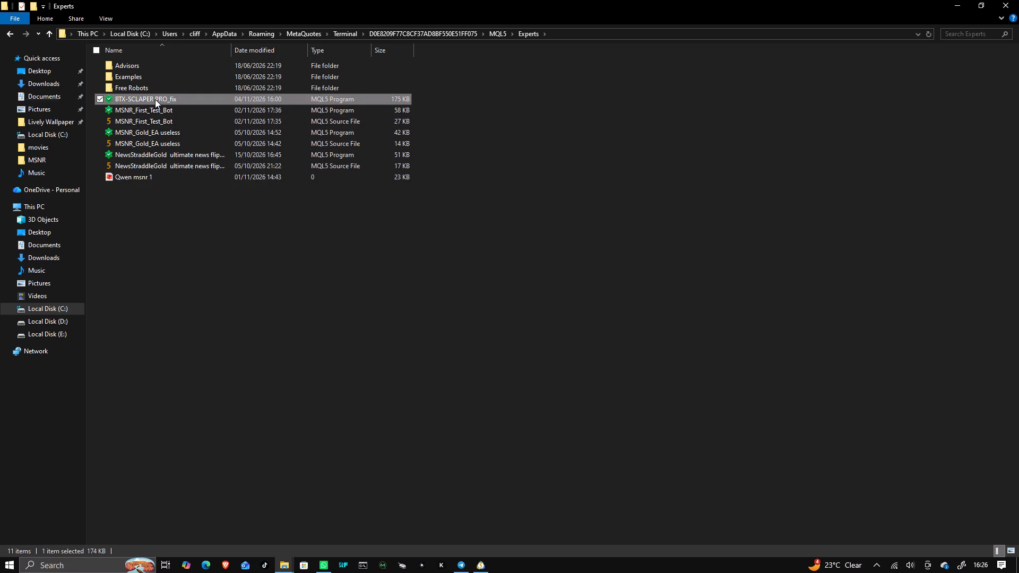
left_click(67, 282)
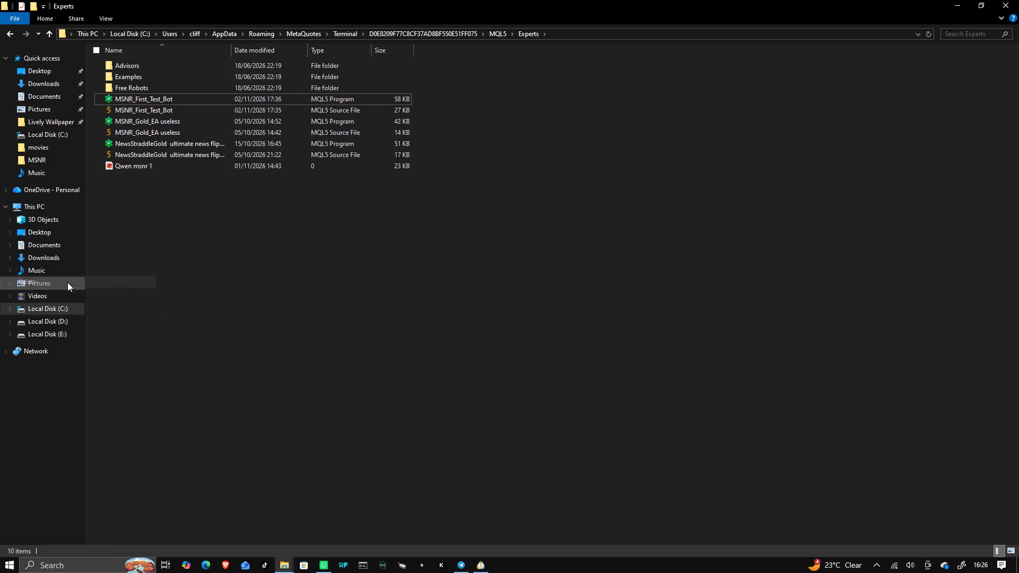
Delete the MQL5 source files MSNR_First_Test_Bot and MSNR_Gold_EA useless, and minimise the Experts folder window.
left_click(180, 110)
right_click(180, 110)
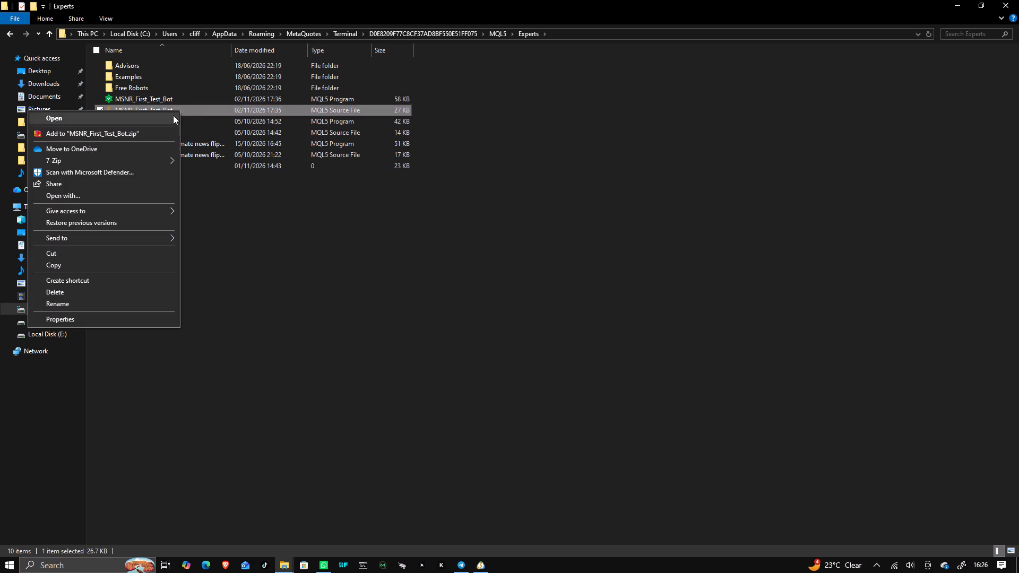
left_click(97, 293)
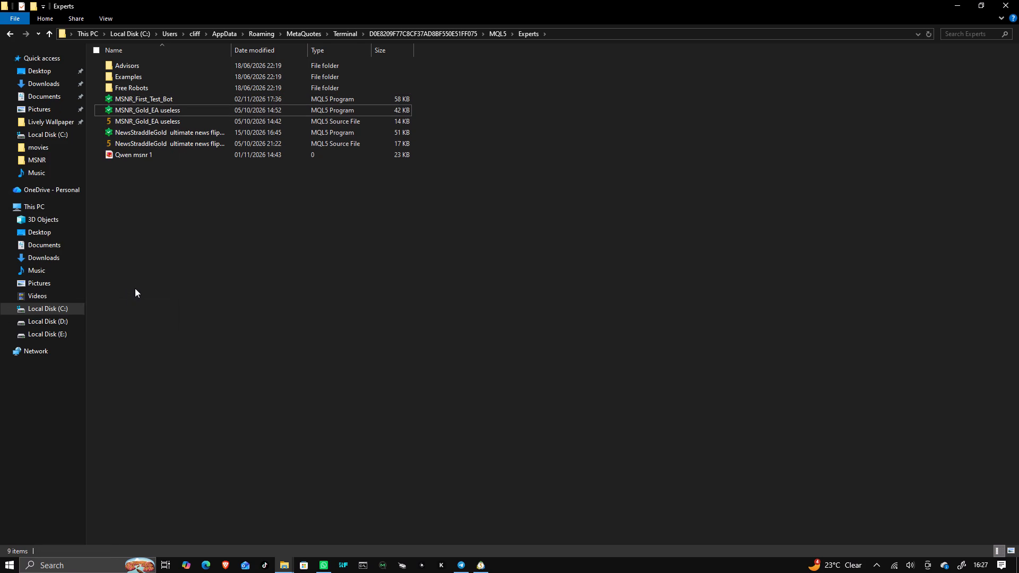
left_click(206, 116)
right_click(206, 116)
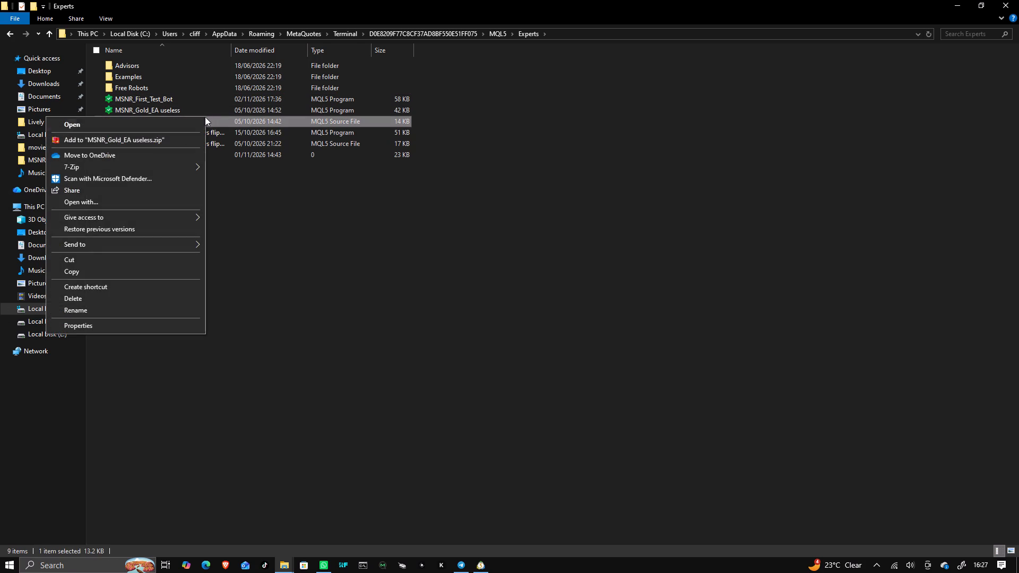
left_click(134, 293)
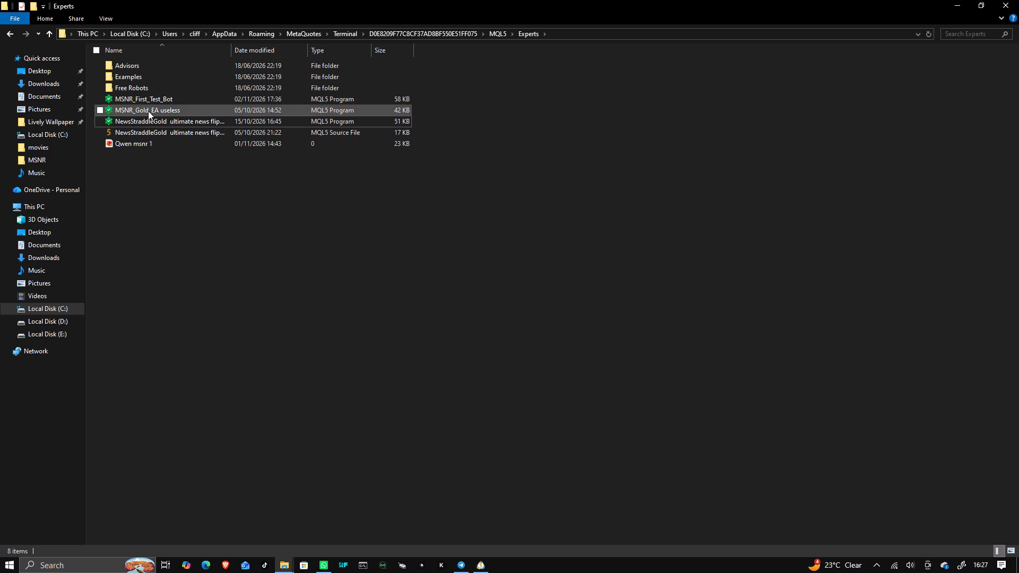
double_click(218, 201)
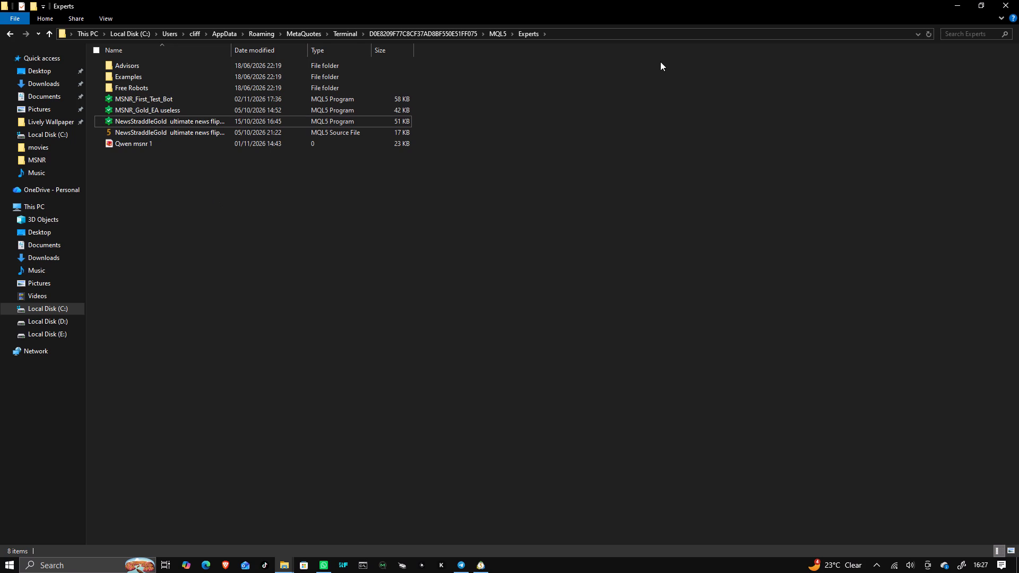
left_click(949, 3)
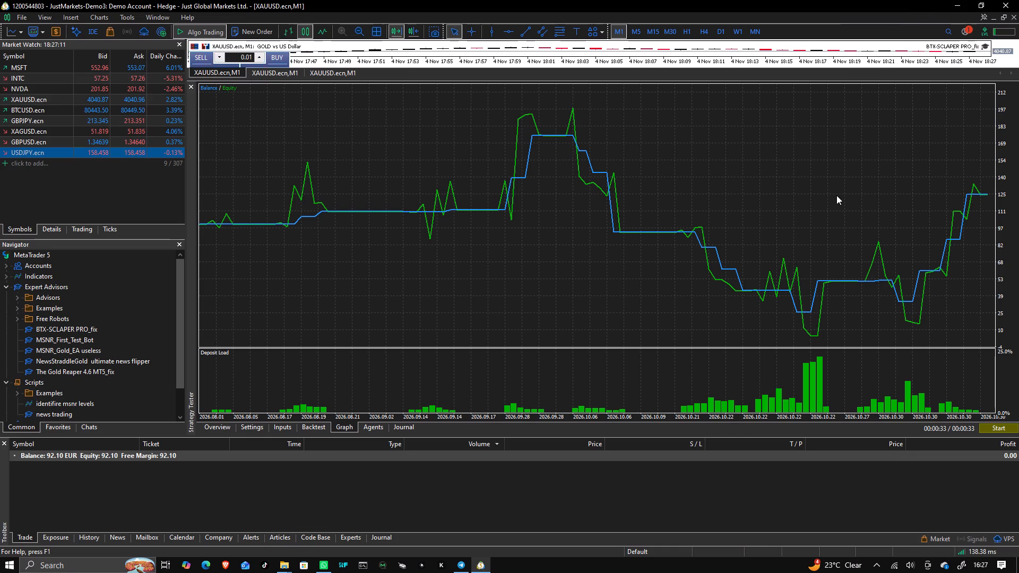
Close the Strategy Tester to bring the live XAUUSD M1 chart back to full height.
left_click(193, 87)
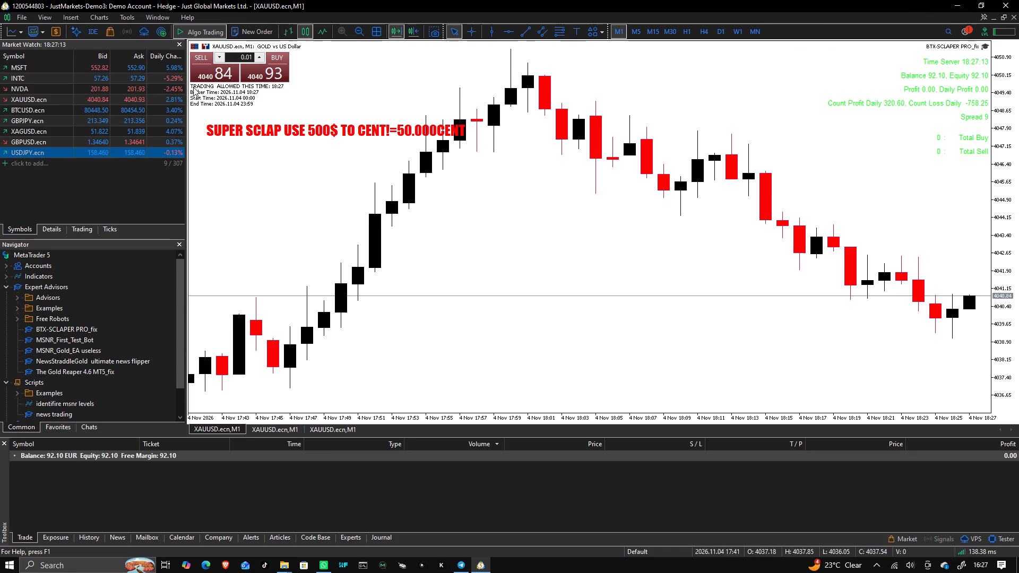
Bring up the available commands for the Expert Advisors group in the Navigator.
left_click(51, 285)
right_click(51, 285)
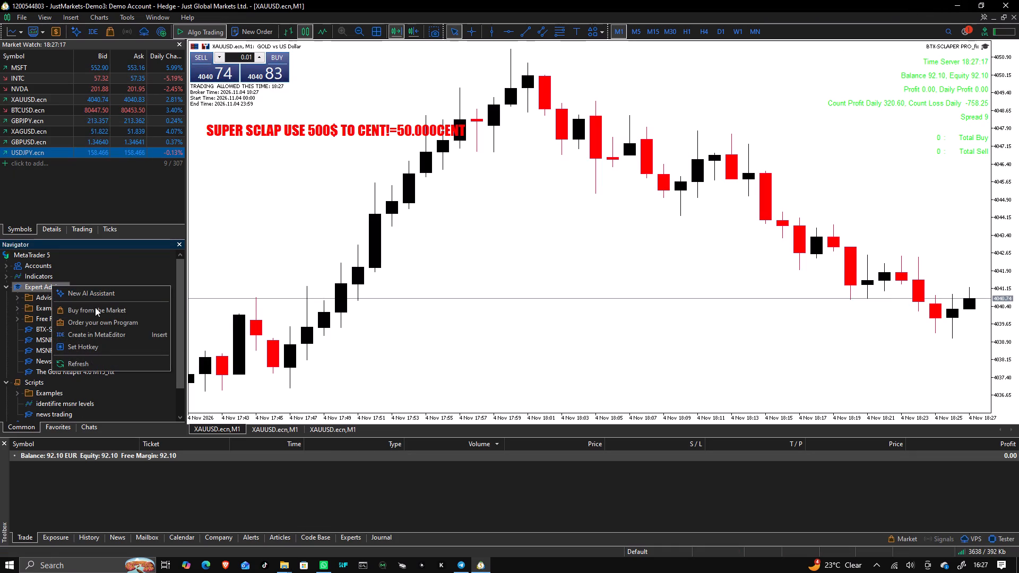
Refresh the Expert Advisors list in the Navigator to match the current contents of the Experts folder.
left_click(99, 359)
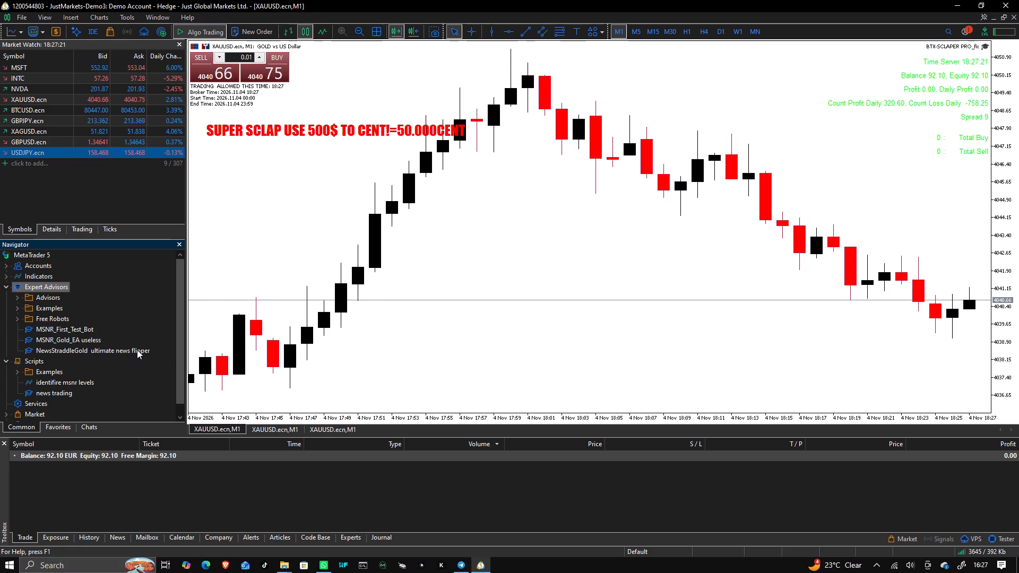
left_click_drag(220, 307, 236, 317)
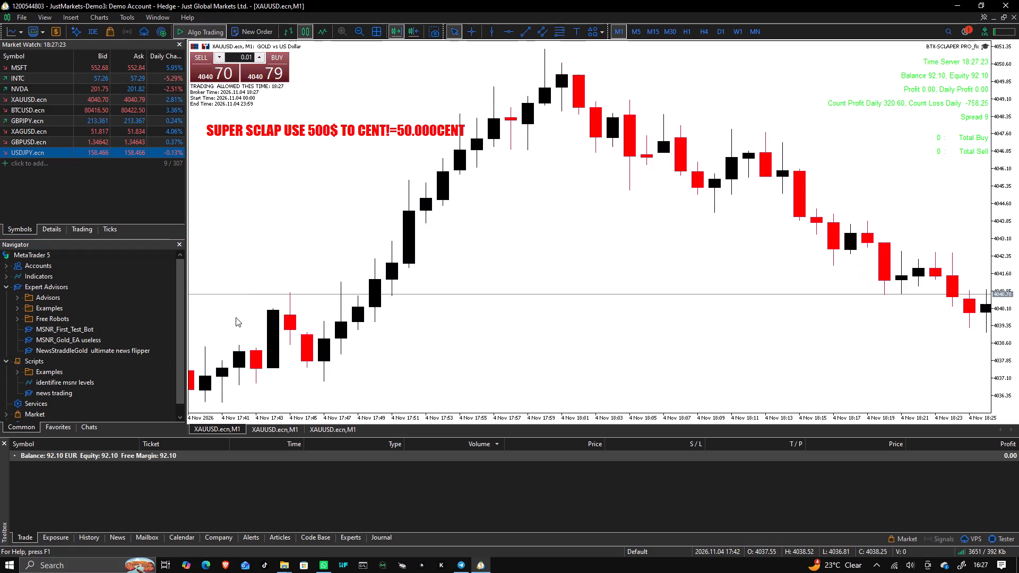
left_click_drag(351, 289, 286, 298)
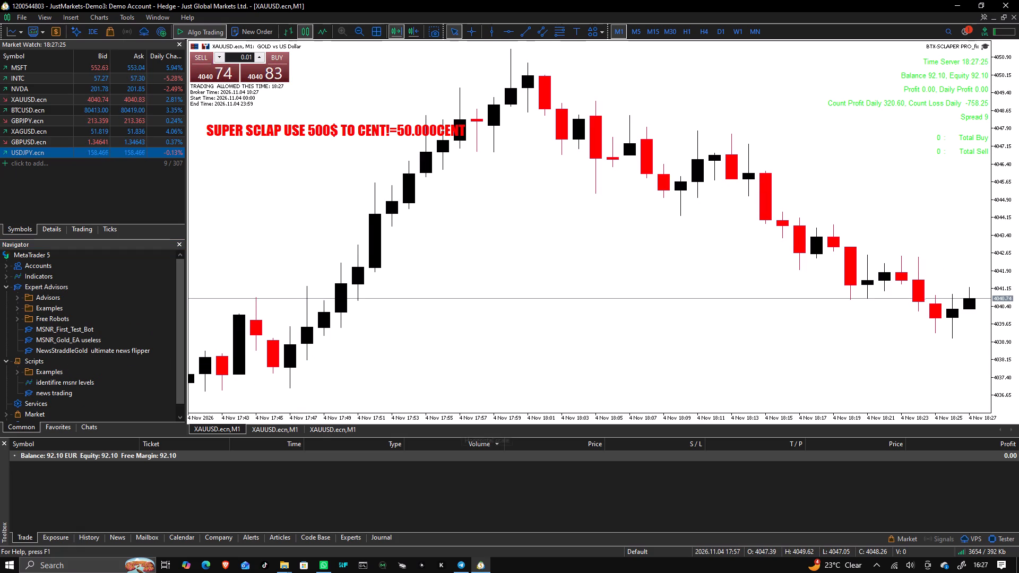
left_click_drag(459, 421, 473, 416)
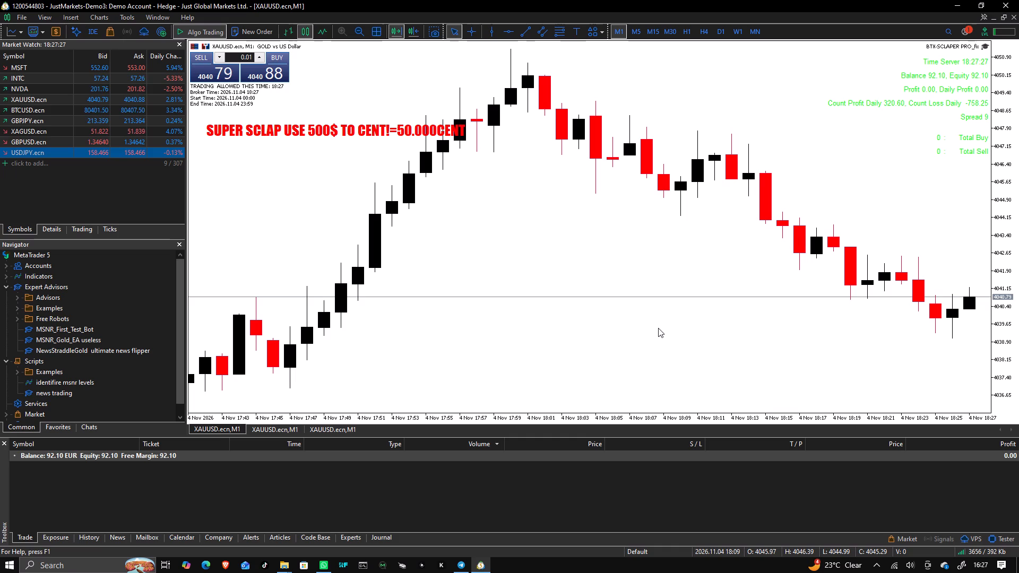
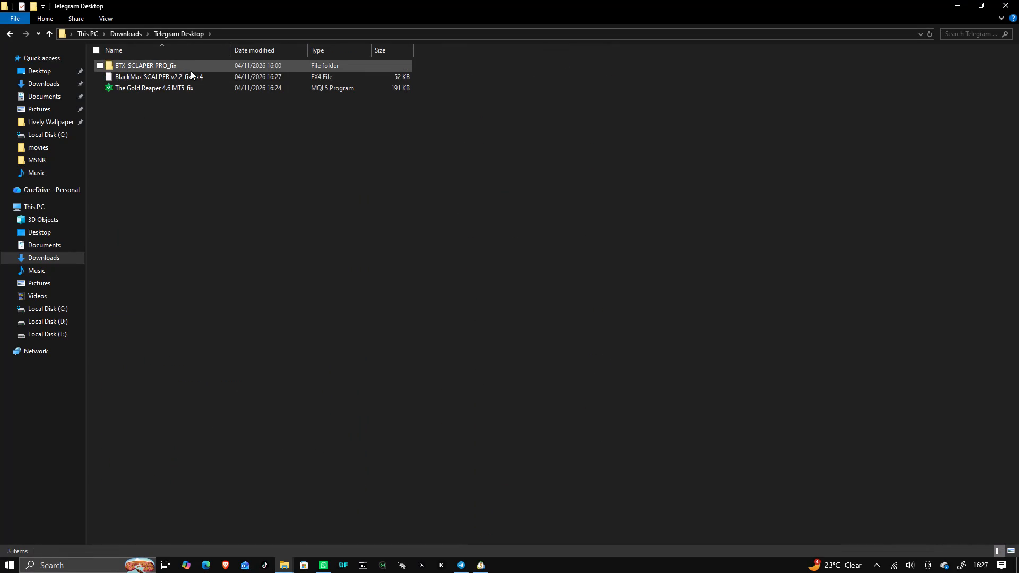
Open BlackMax SCALPER v2.2_fix.ex4 from the Telegram Desktop folder with MetaEditor 5, keeping it as the default app for .ex4 files.
left_click(194, 78)
double_click(178, 73)
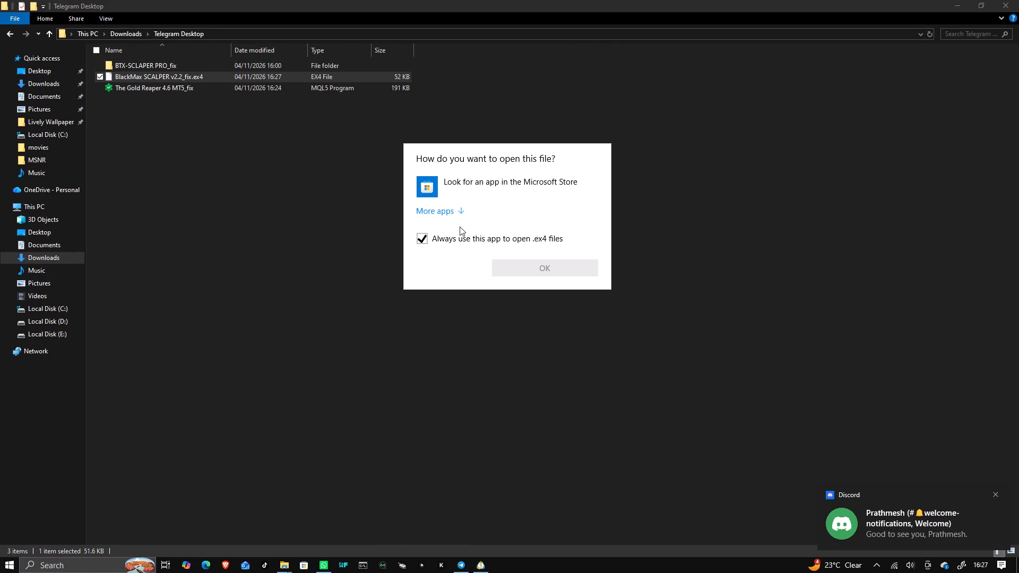
left_click(450, 212)
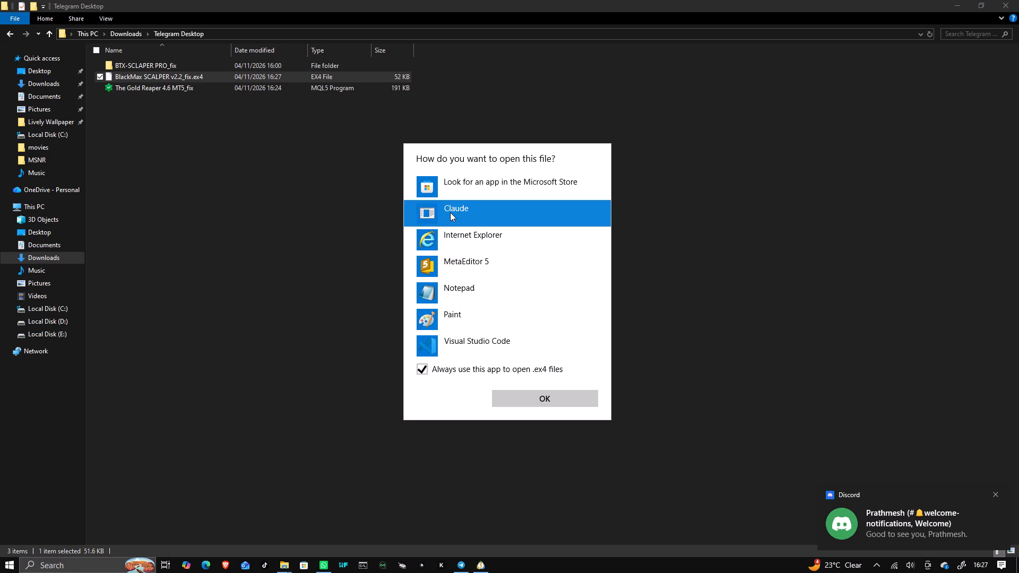
left_click(452, 265)
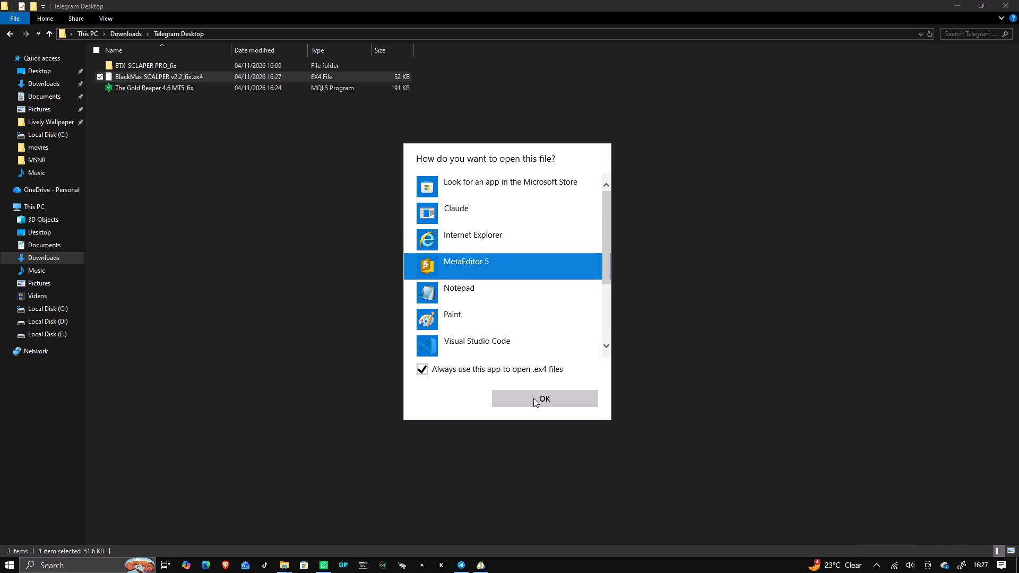
left_click(533, 399)
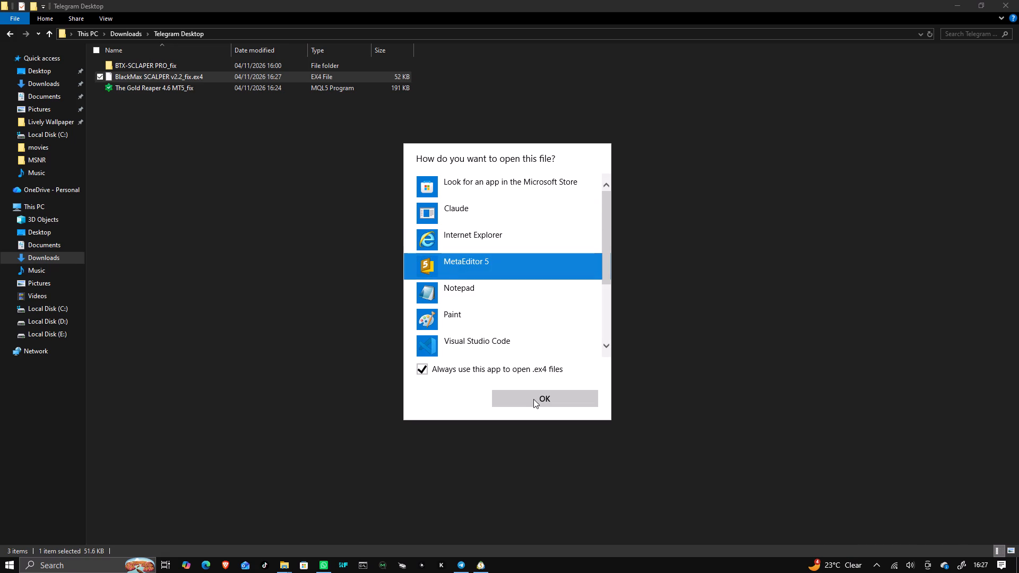
left_click(533, 399)
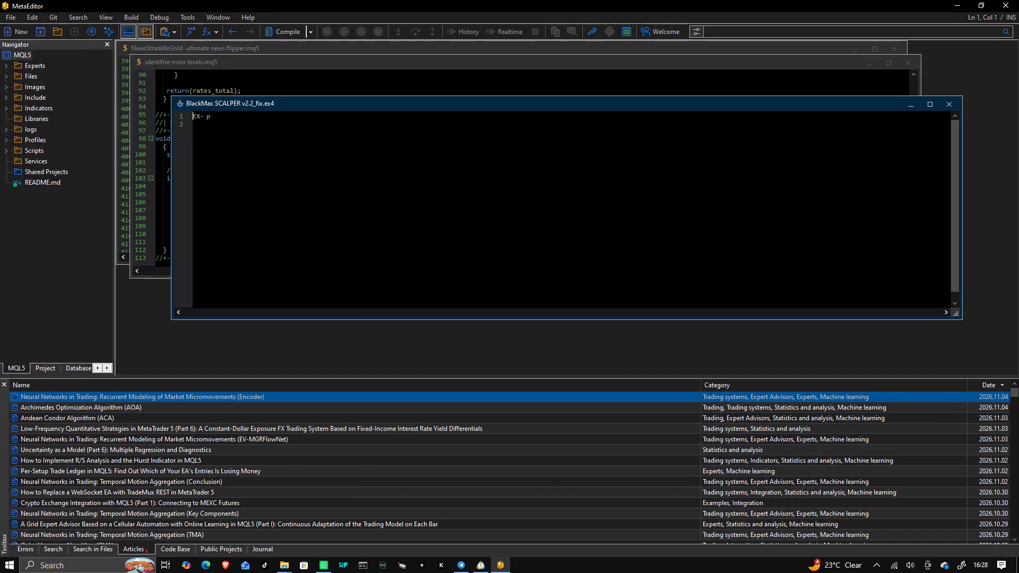
Close the BlackMax SCALPER v2.2_fix.ex4 file.
left_click(948, 109)
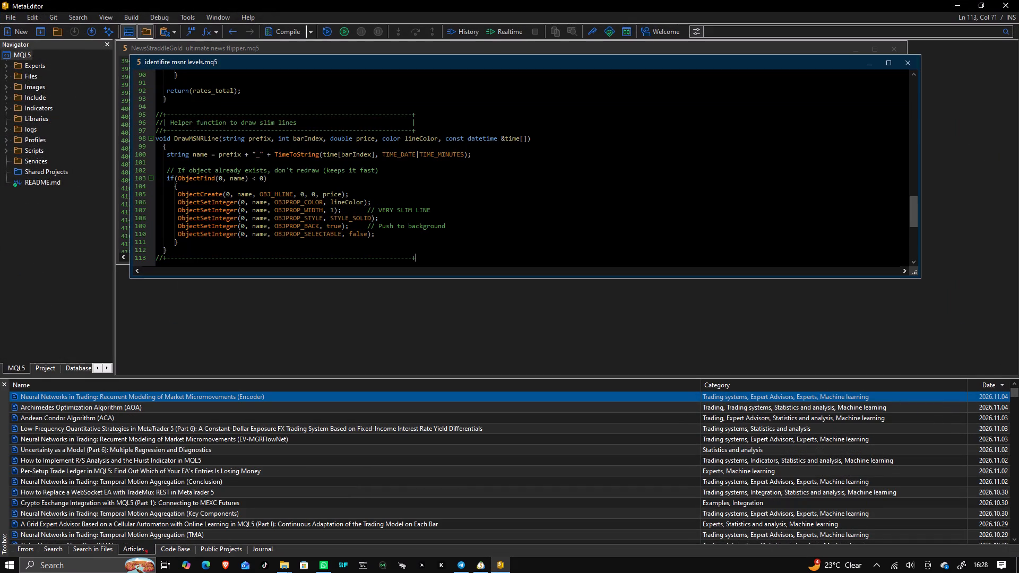
Maximise the source window of identifire msnr levels.mq5 so it fills the code editor area.
left_click_drag(558, 63, 597, 112)
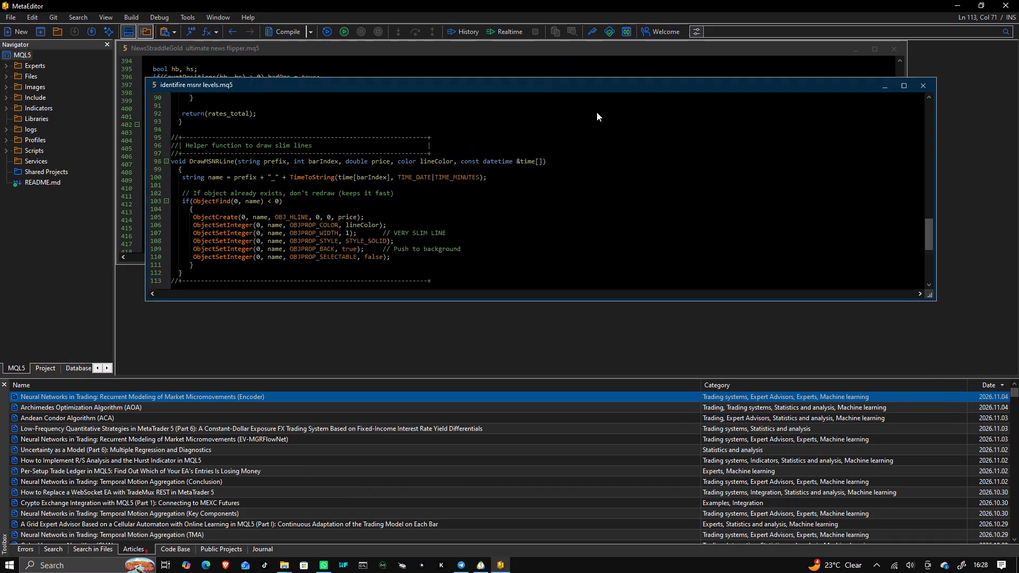
left_click_drag(597, 112, 605, 71)
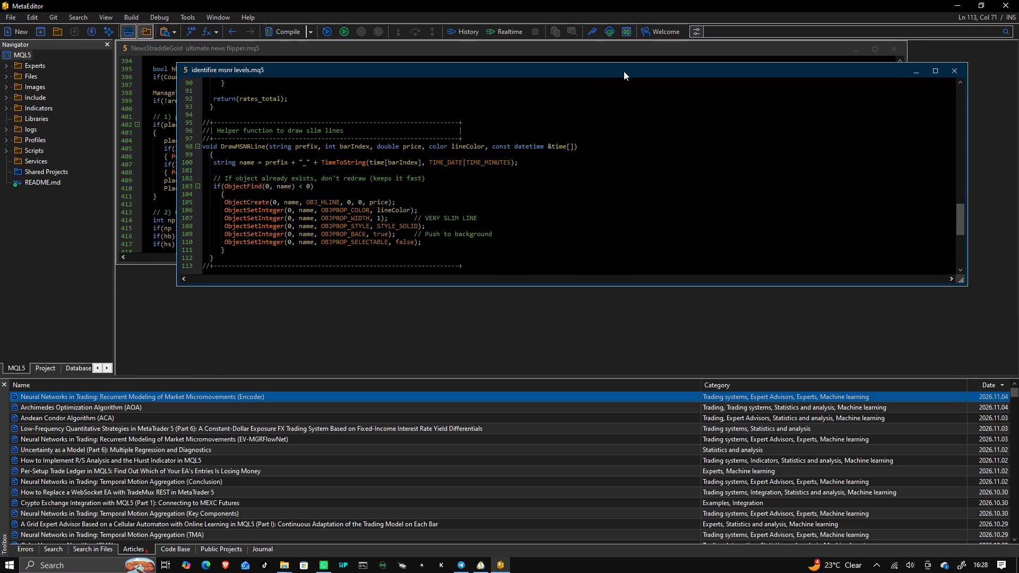
left_click(936, 75)
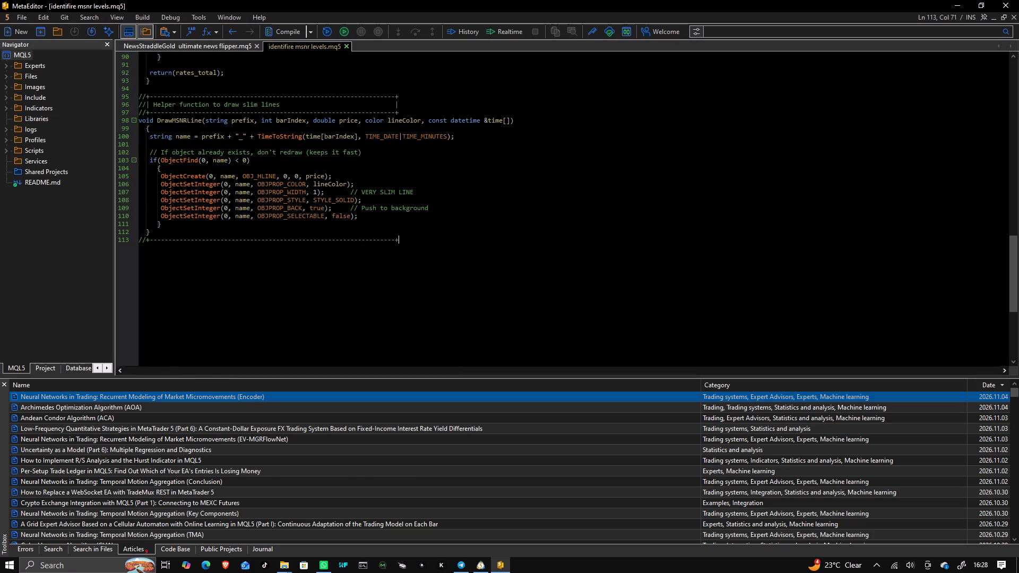
key("alt+r")
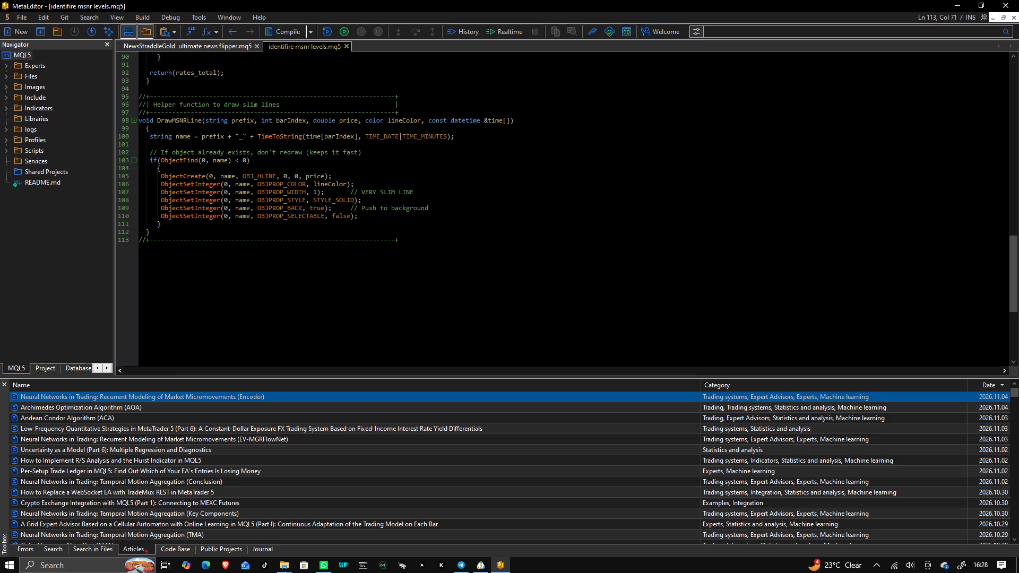
Switch to the Experts folder window in File Explorer.
left_click(288, 567)
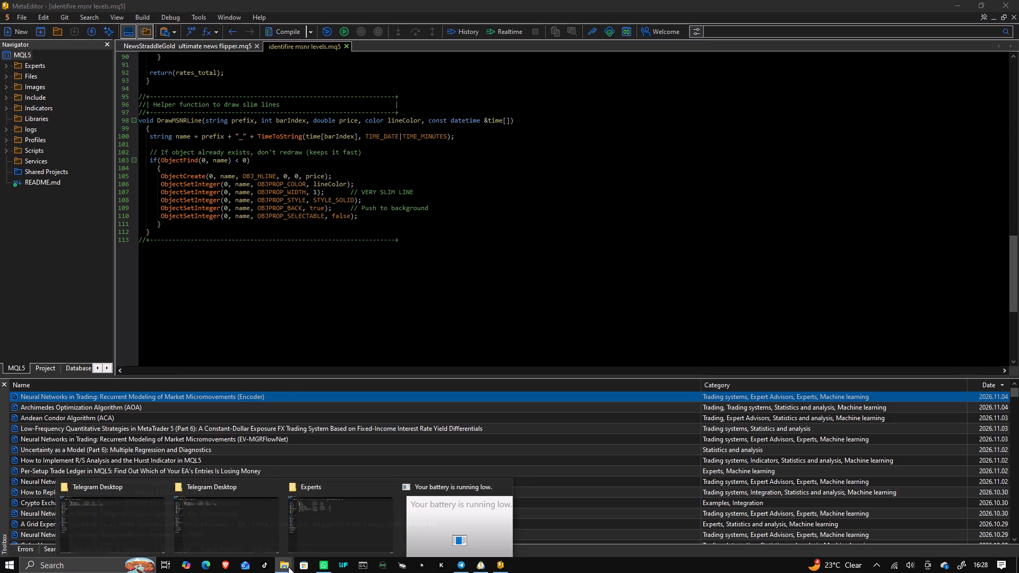
left_click(378, 572)
left_click(353, 545)
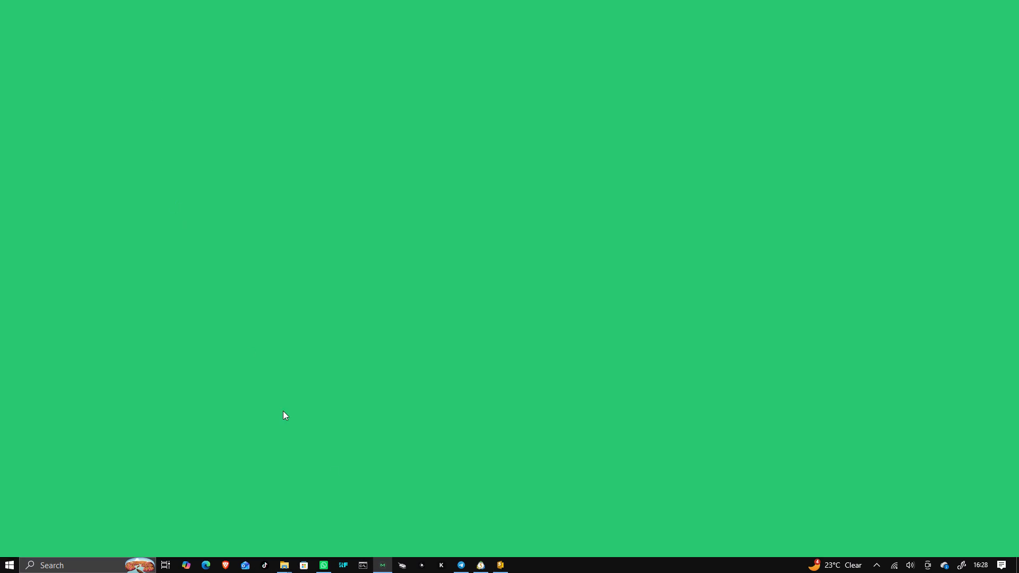
right_click(388, 569)
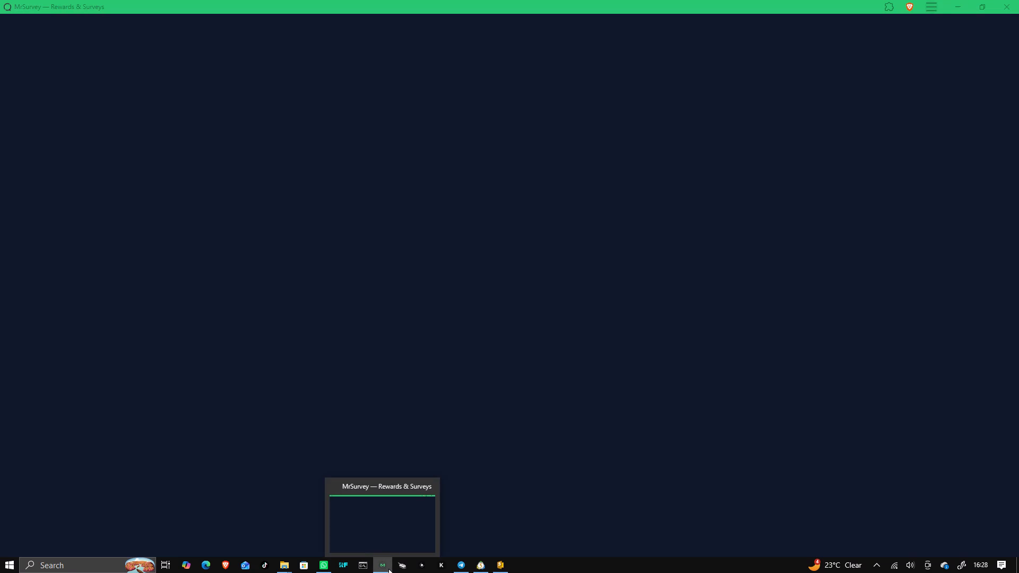
left_click(402, 542)
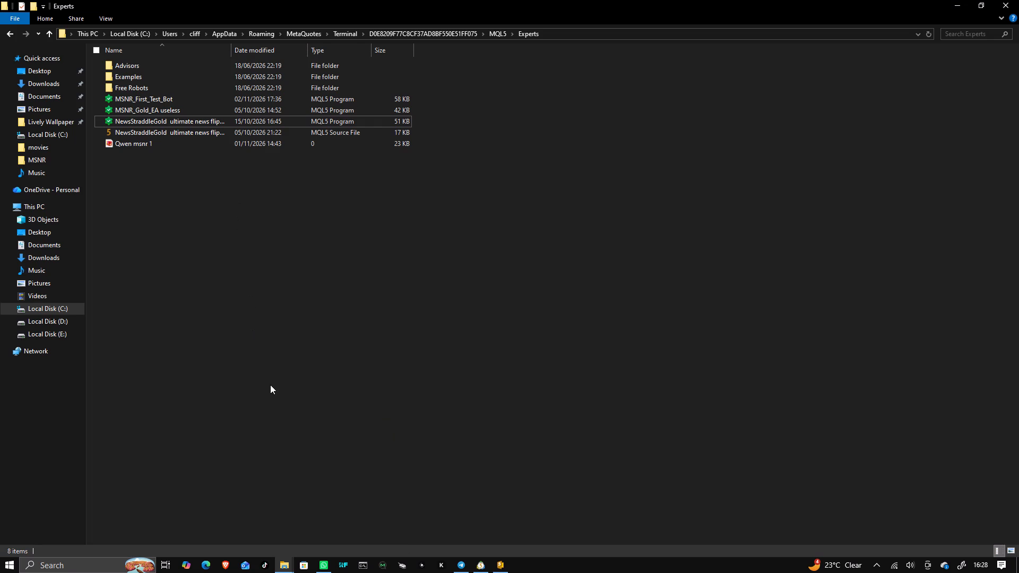
left_click(287, 572)
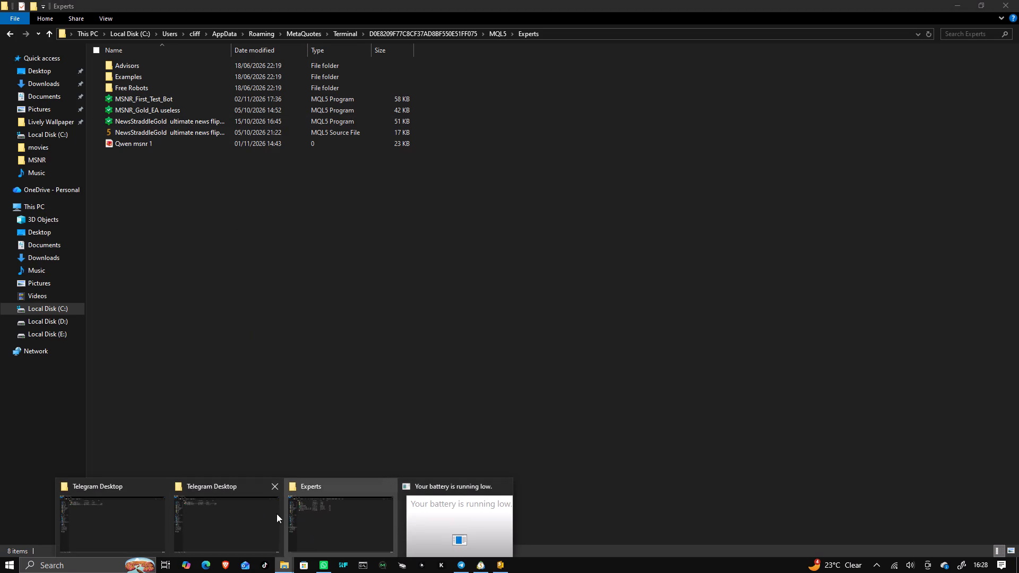
left_click(266, 516)
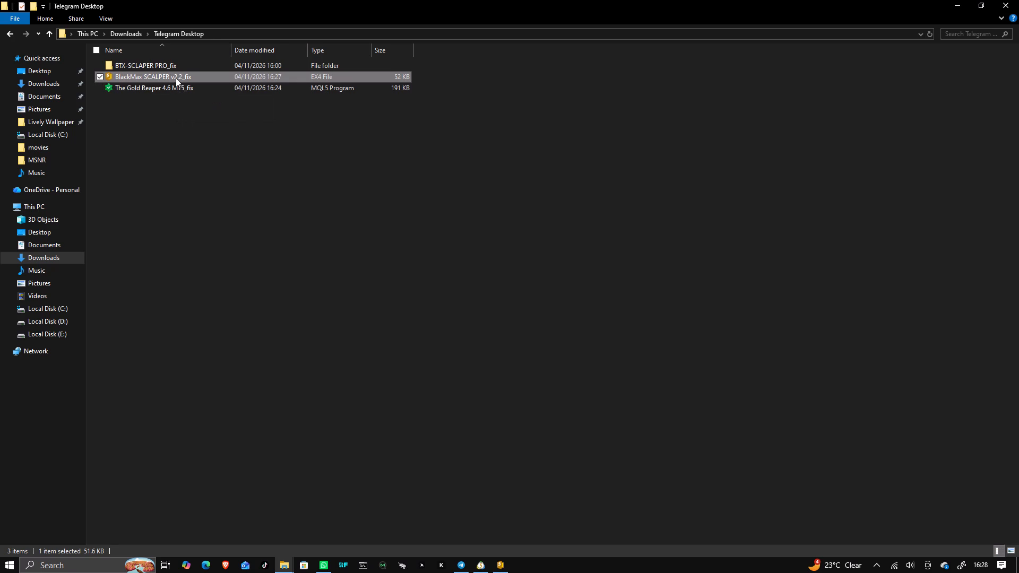
right_click(176, 78)
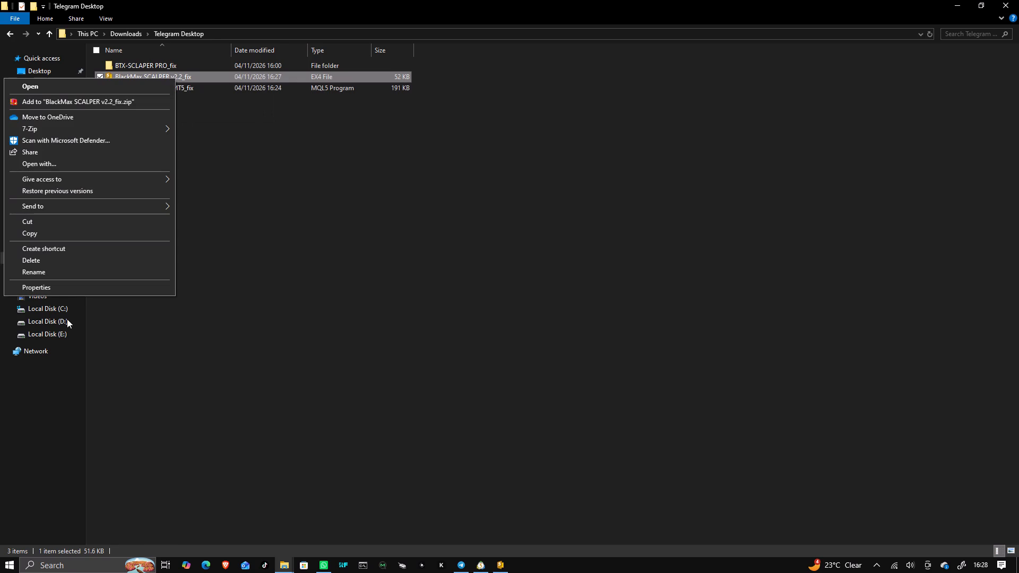
left_click(84, 238)
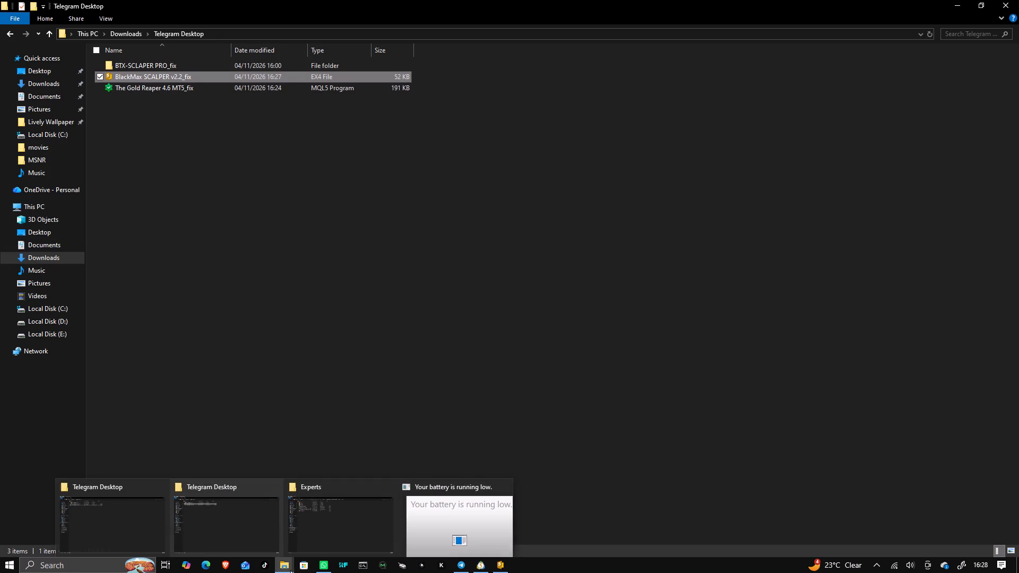